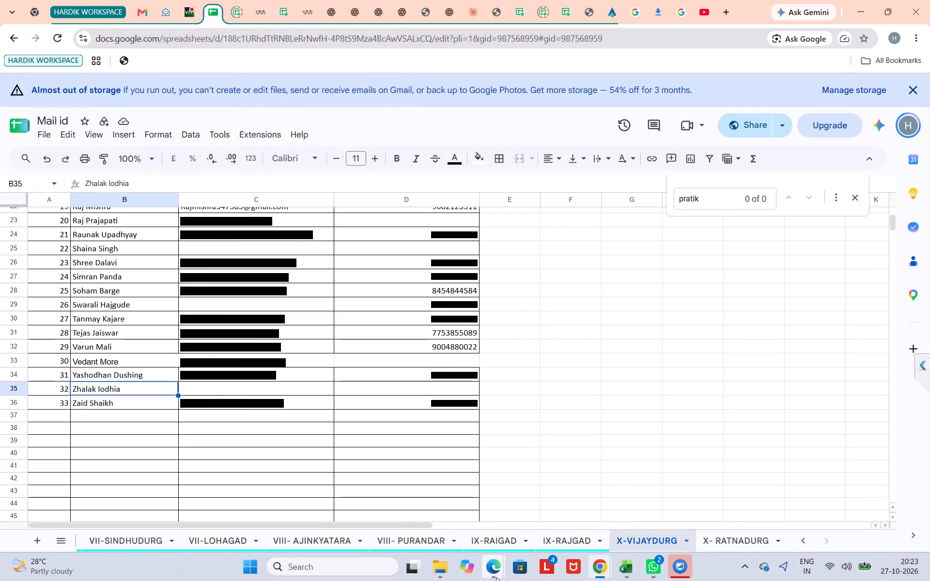
Switch to the admission portal in Edge and search the student list for the email ID flagged in import row 10.
{"action": "left_click", "coordinate": [575, 513]}
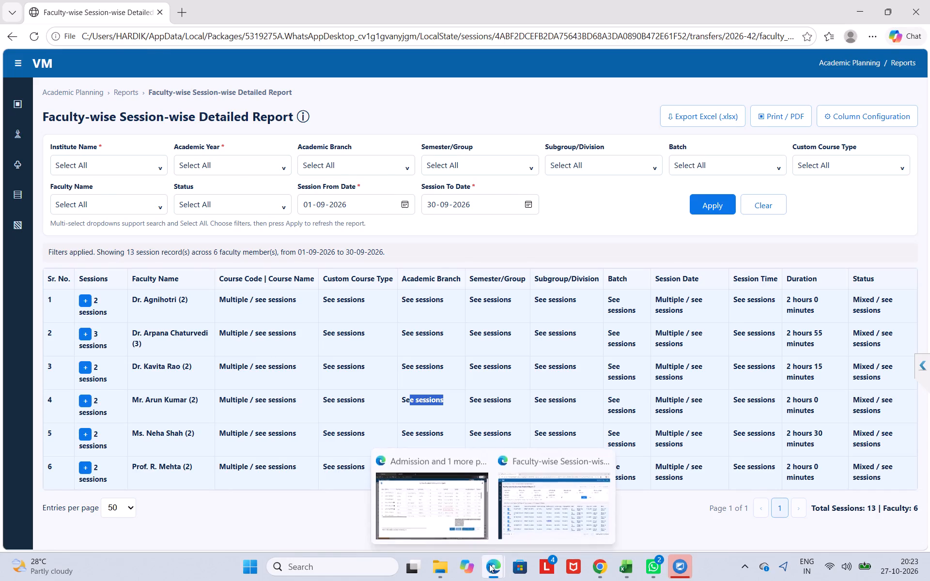
{"action": "left_click", "coordinate": [461, 508]}
{"action": "left_click", "coordinate": [547, 400]}
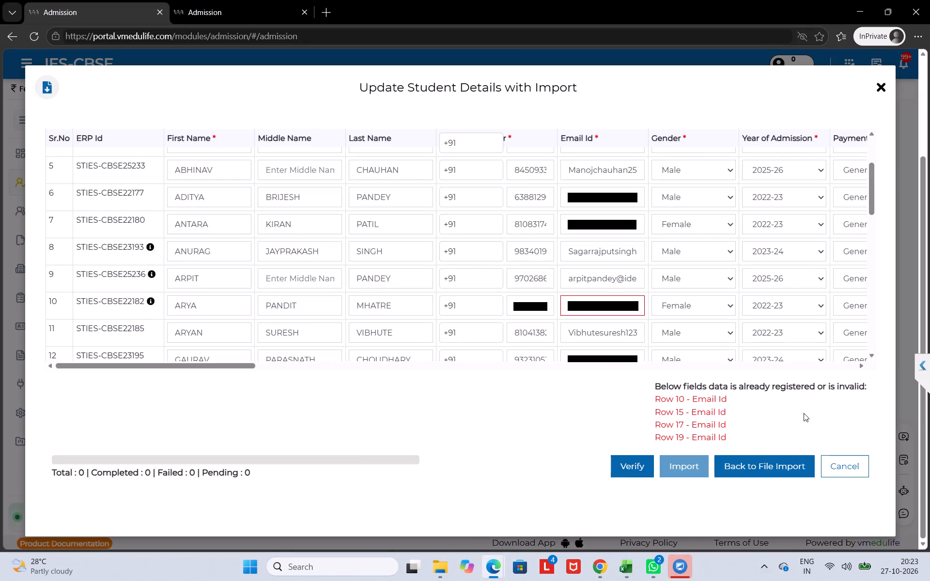
{"action": "scroll", "coordinate": [551, 288], "scroll_direction": "up", "scroll_amount": 3}
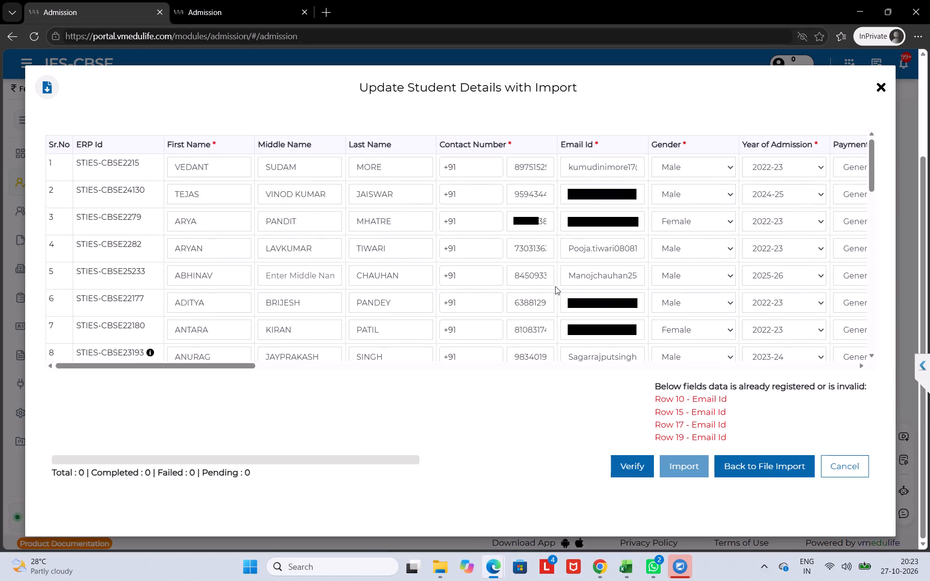
{"action": "scroll", "coordinate": [555, 286], "scroll_direction": "up", "scroll_amount": 5}
{"action": "scroll", "coordinate": [556, 286], "scroll_direction": "down", "scroll_amount": 3}
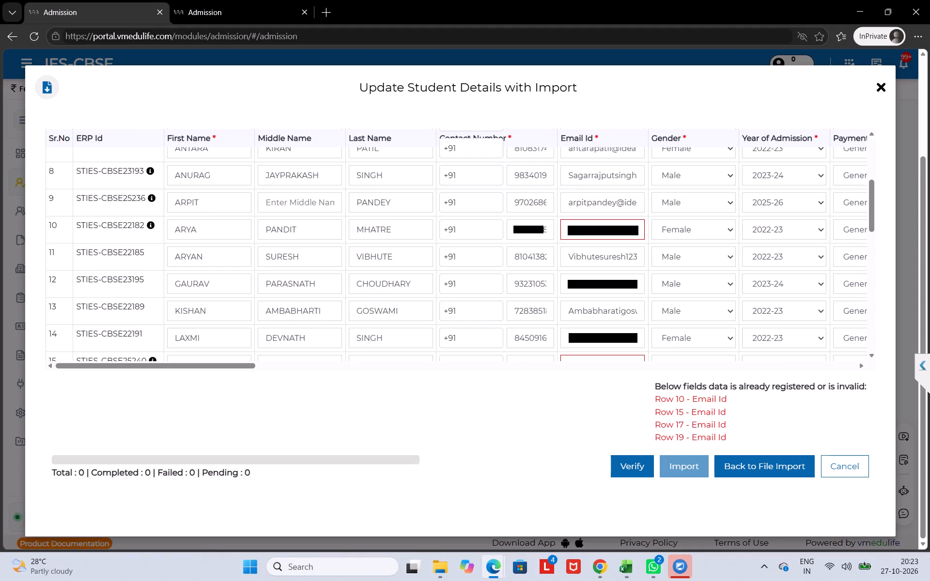
{"action": "left_click_drag", "start_coordinate": [563, 228], "coordinate": [685, 221]}
{"action": "key", "text": "ctrl+c"}
{"action": "left_click", "coordinate": [232, 2]}
{"action": "left_click", "coordinate": [470, 196]}
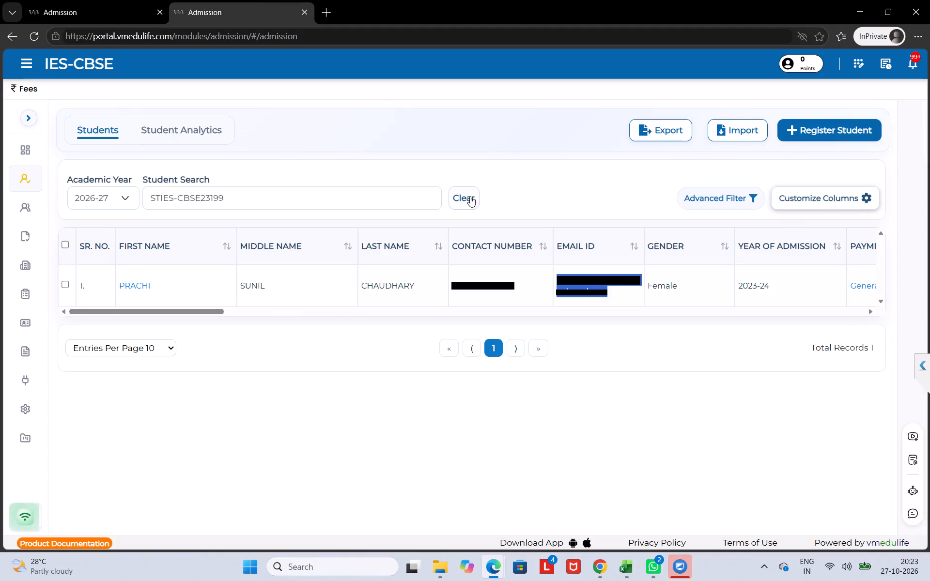
{"action": "left_click", "coordinate": [359, 196]}
{"action": "key", "text": "ctrl+v"}
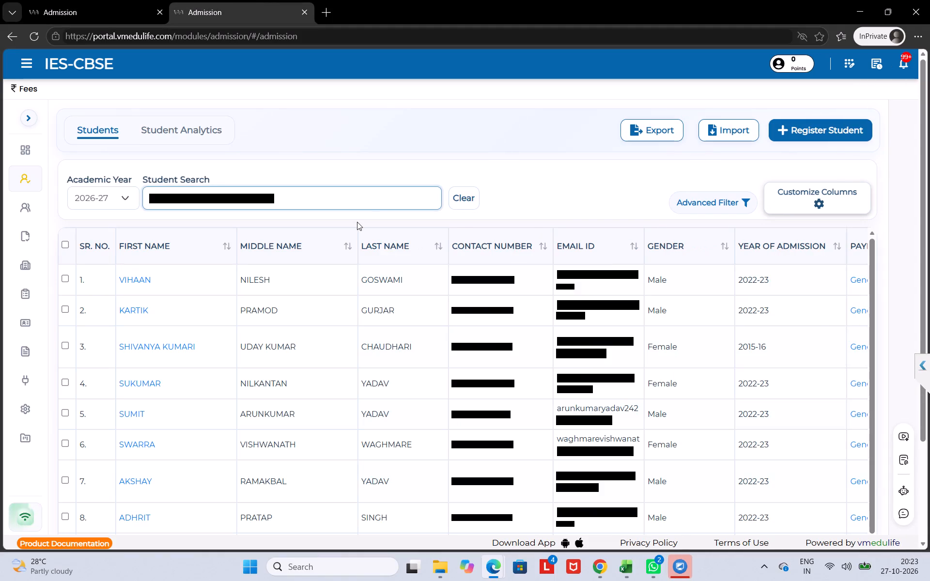
{"action": "key", "text": "Return"}
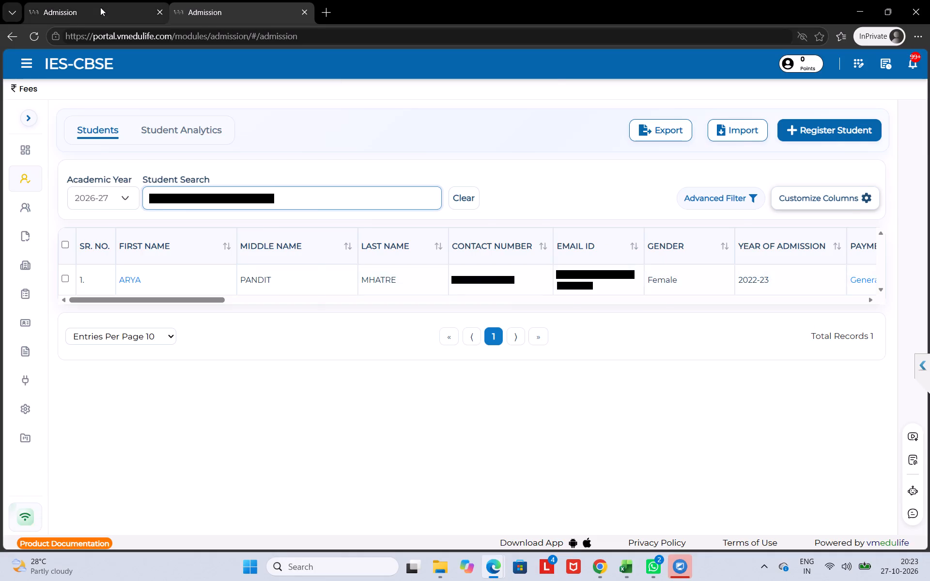
Search the student list for the email ID flagged in import row 15 and compare it with the import row.
{"action": "left_click", "coordinate": [100, 7]}
{"action": "scroll", "coordinate": [564, 290], "scroll_direction": "down", "scroll_amount": 1}
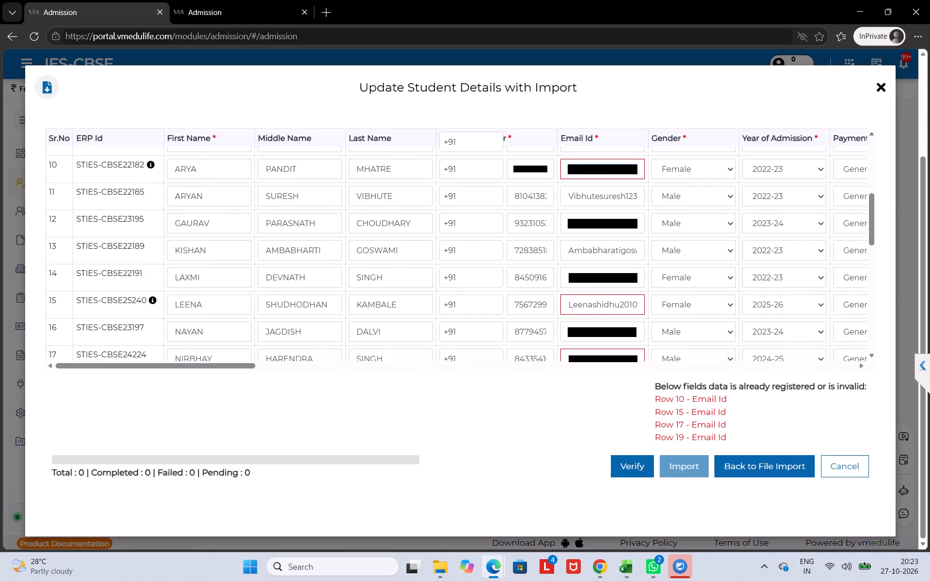
{"action": "left_click_drag", "start_coordinate": [566, 306], "coordinate": [681, 306]}
{"action": "key", "text": "ctrl+c"}
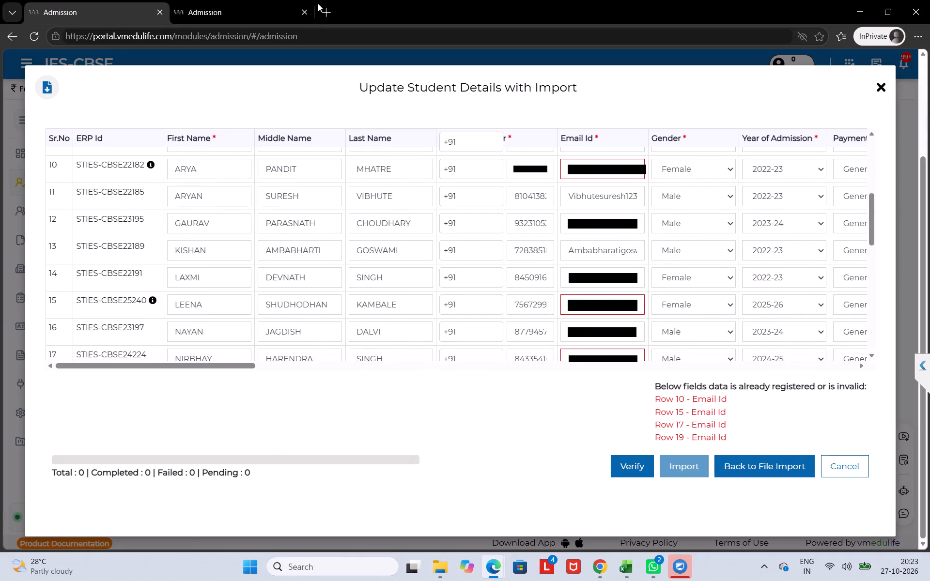
{"action": "left_click", "coordinate": [240, 0]}
{"action": "left_click", "coordinate": [465, 204]}
{"action": "left_click", "coordinate": [304, 185]}
{"action": "left_click_drag", "start_coordinate": [302, 191], "coordinate": [302, 196]}
{"action": "key", "text": "ctrl+v"}
{"action": "key", "text": "Return"}
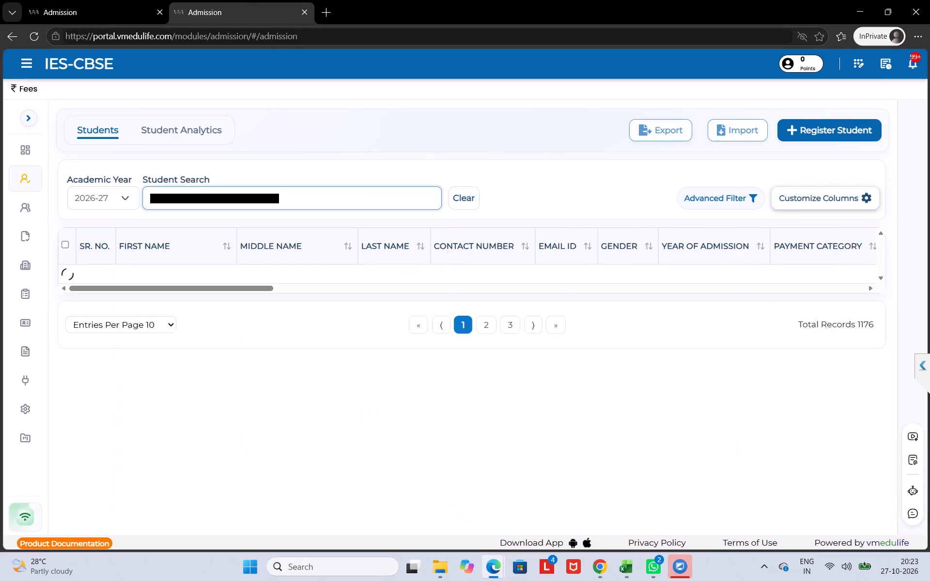
{"action": "left_click", "coordinate": [46, 5]}
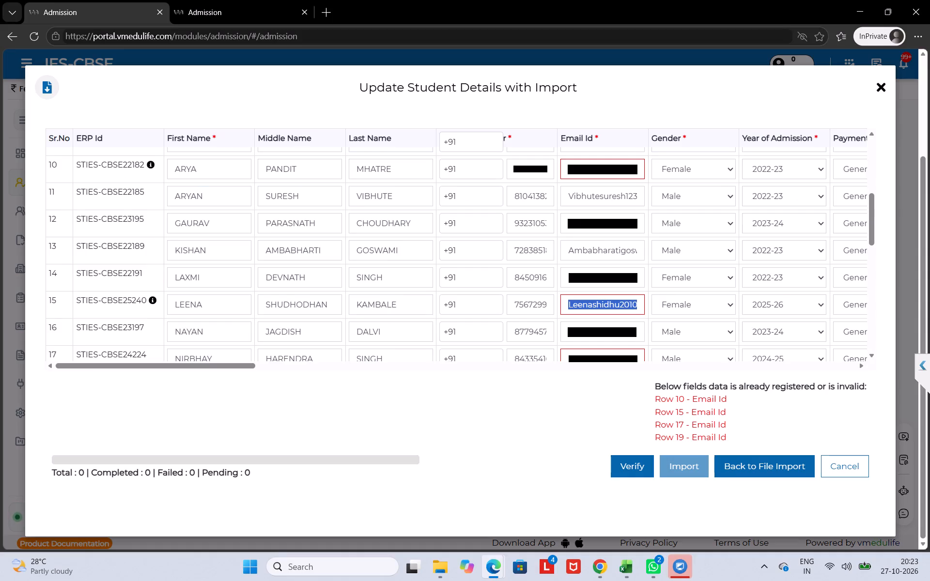
{"action": "left_click", "coordinate": [245, 10]}
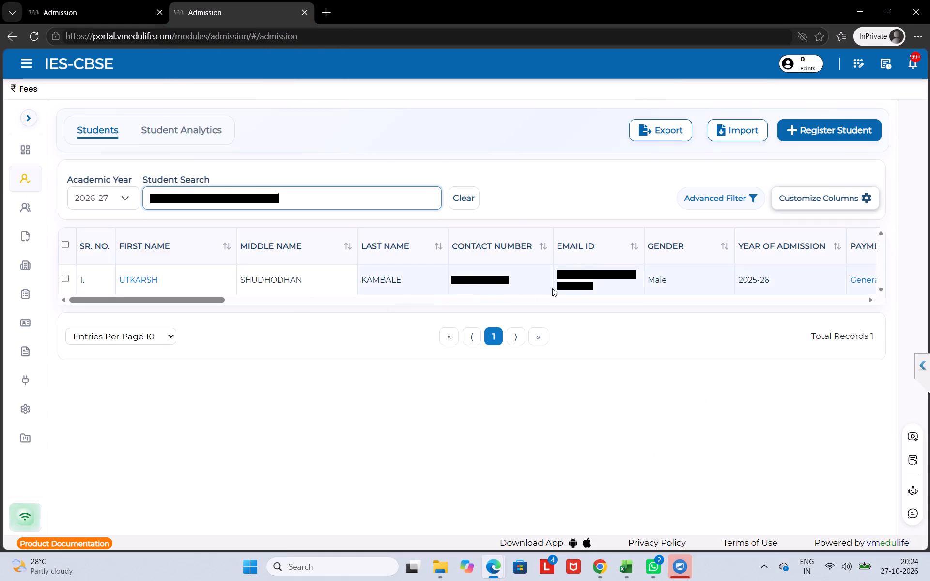
{"action": "left_click", "coordinate": [68, 2]}
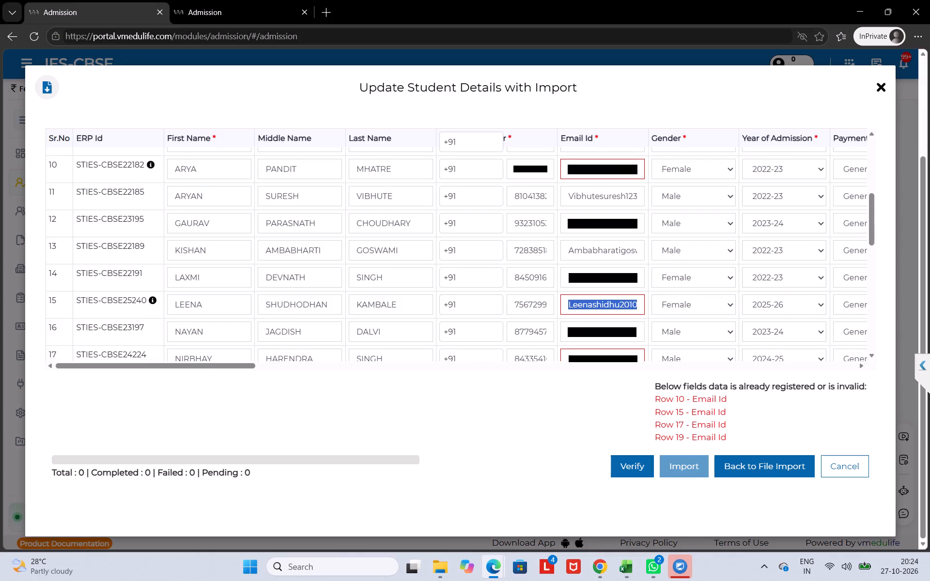
Look through the remaining import rows and run the verification of the student details again.
{"action": "scroll", "coordinate": [573, 301], "scroll_direction": "down", "scroll_amount": 2}
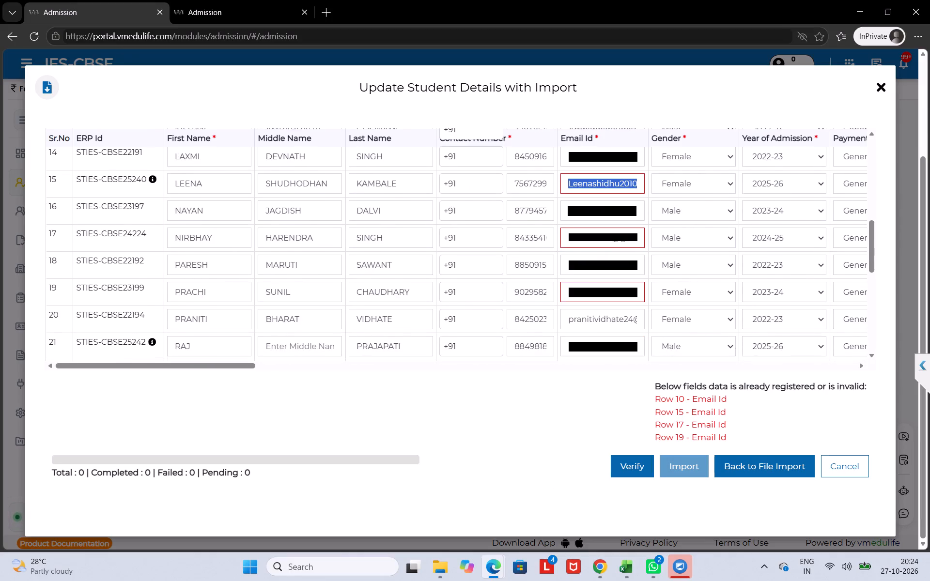
{"action": "scroll", "coordinate": [600, 300], "scroll_direction": "down", "scroll_amount": 3}
{"action": "scroll", "coordinate": [599, 290], "scroll_direction": "up", "scroll_amount": 1}
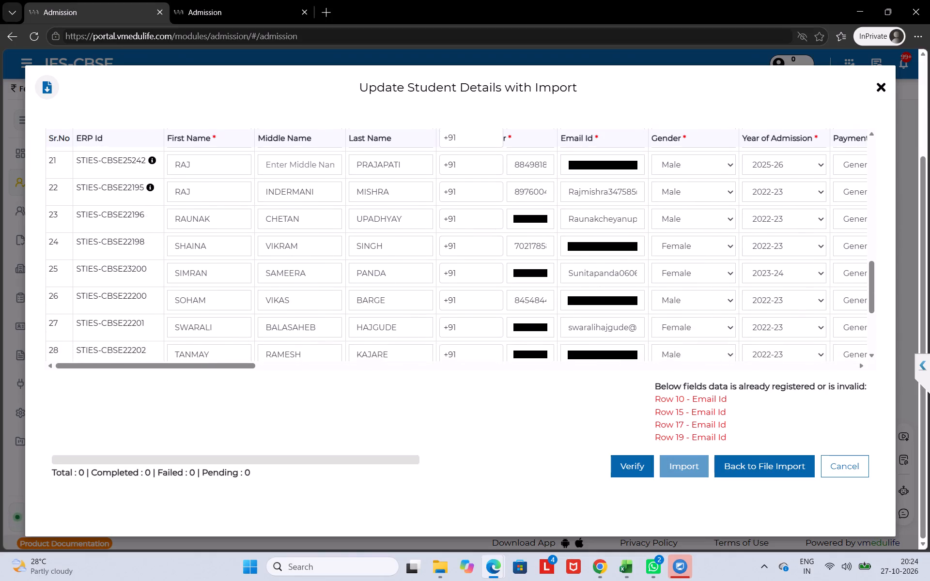
{"action": "scroll", "coordinate": [599, 292], "scroll_direction": "up", "scroll_amount": 1}
{"action": "left_click", "coordinate": [632, 474]}
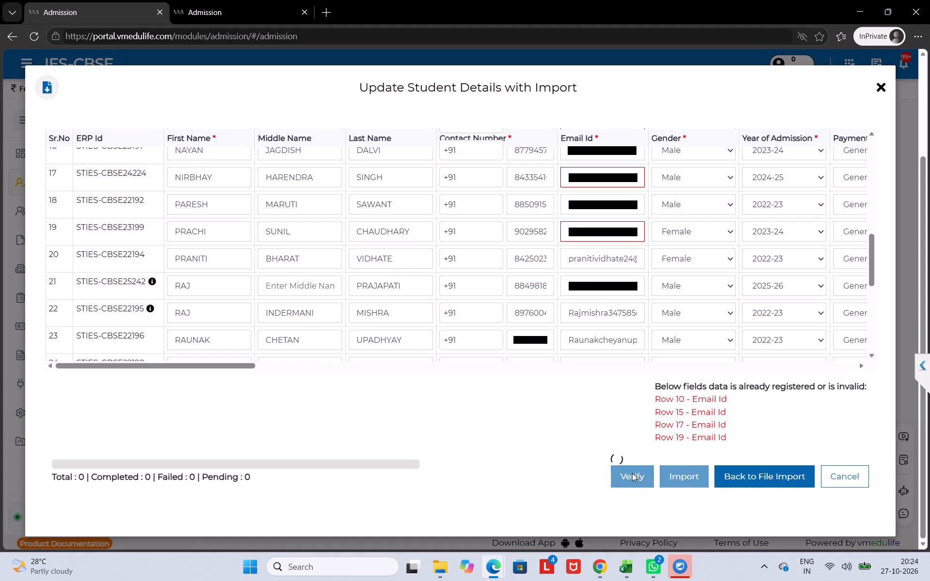
Replace one character of the Email Id in import row 10 with a lowercase a.
{"action": "scroll", "coordinate": [527, 253], "scroll_direction": "up", "scroll_amount": 5}
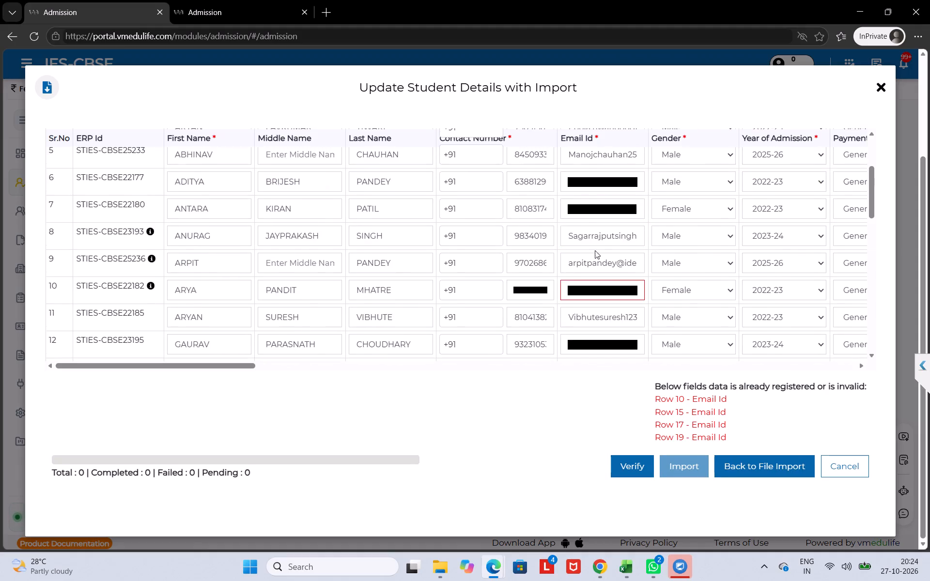
{"action": "scroll", "coordinate": [594, 253], "scroll_direction": "down", "scroll_amount": 1}
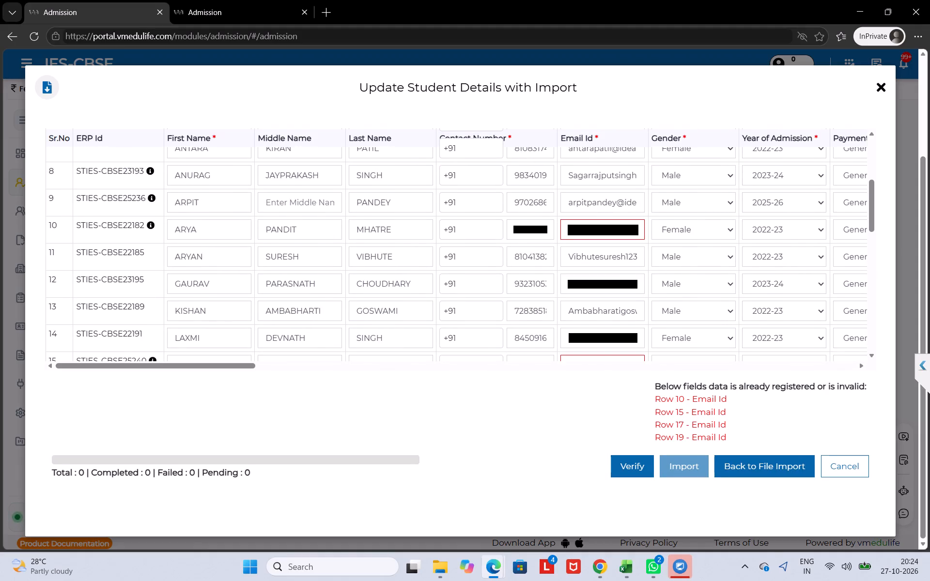
{"action": "left_click", "coordinate": [573, 229]}
{"action": "key", "text": "BackSpace"}
{"action": "key", "text": "a"}
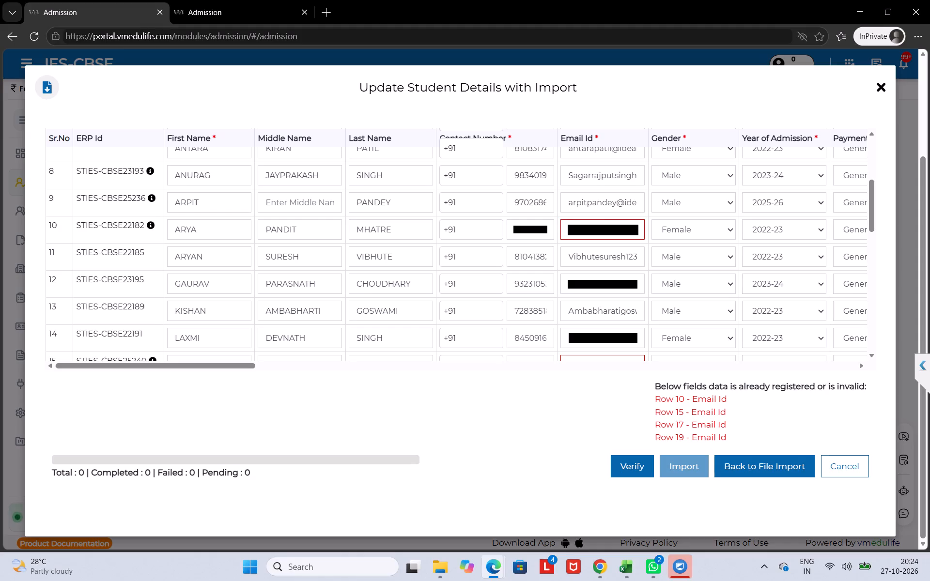
Examine the error notes on the marked import rows and check their Local Address columns, including Local Address Country.
{"action": "scroll", "coordinate": [601, 303], "scroll_direction": "down", "scroll_amount": 2}
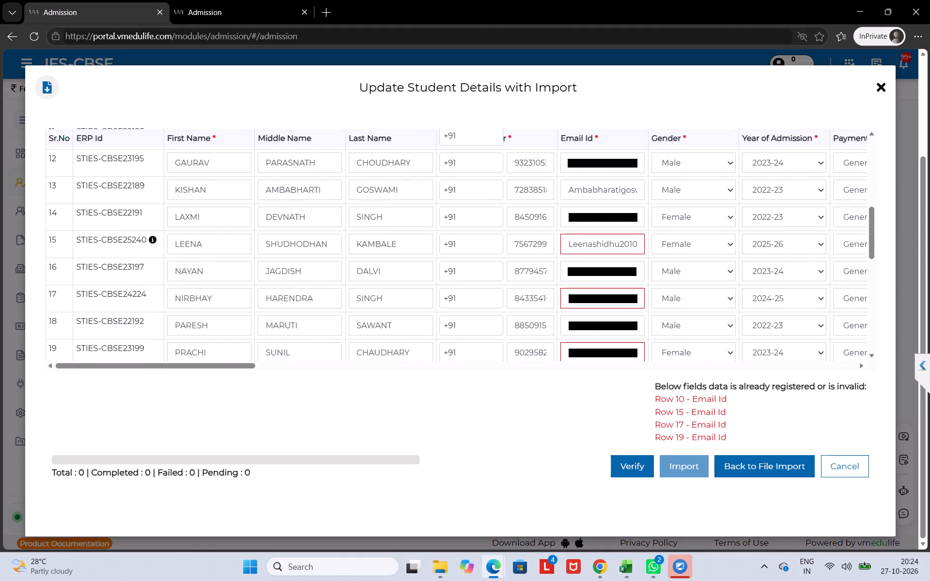
{"action": "left_click", "coordinate": [573, 242]}
{"action": "scroll", "coordinate": [240, 448], "scroll_direction": "down", "scroll_amount": 3}
{"action": "scroll", "coordinate": [501, 291], "scroll_direction": "down", "scroll_amount": 1}
{"action": "scroll", "coordinate": [569, 294], "scroll_direction": "down", "scroll_amount": 1}
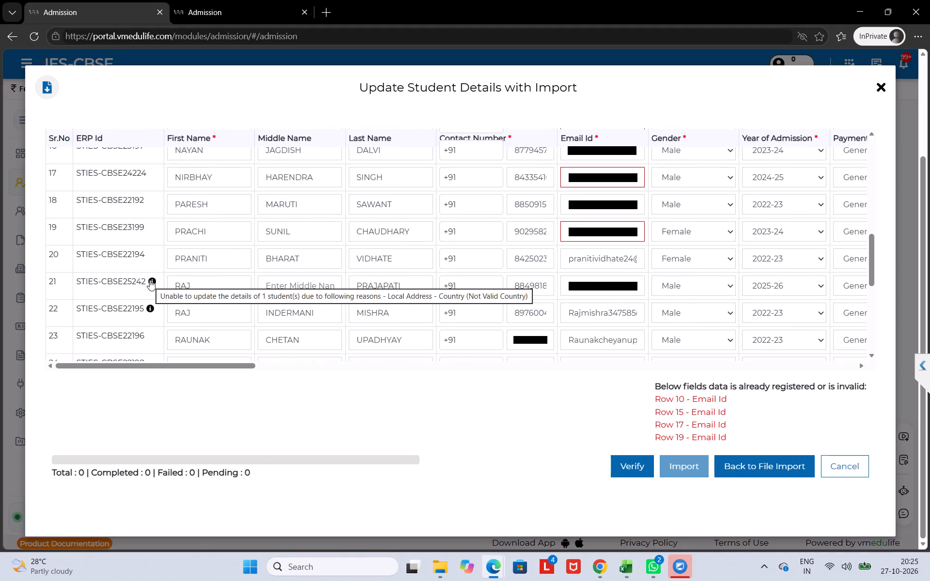
{"action": "left_click_drag", "start_coordinate": [181, 366], "coordinate": [383, 369]}
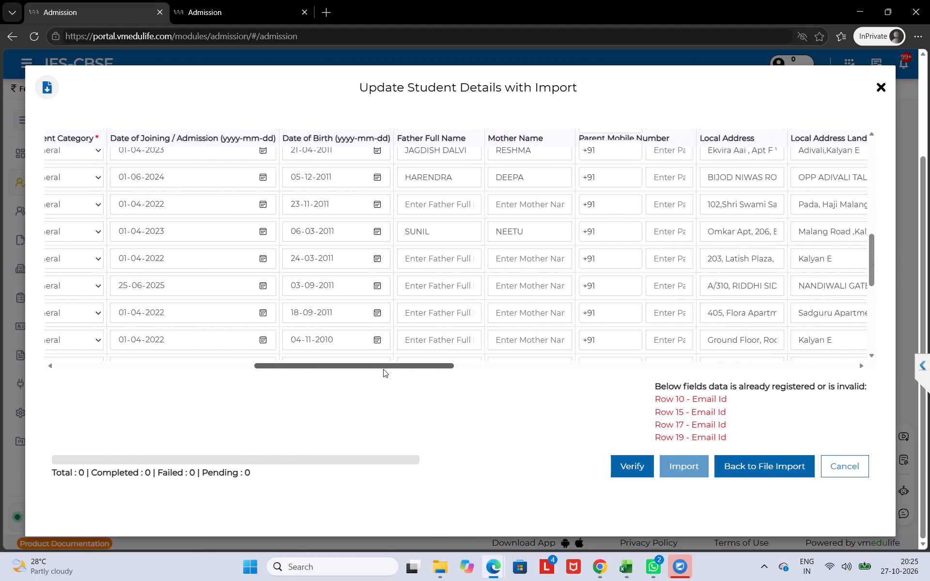
{"action": "left_click_drag", "start_coordinate": [383, 369], "coordinate": [428, 372]}
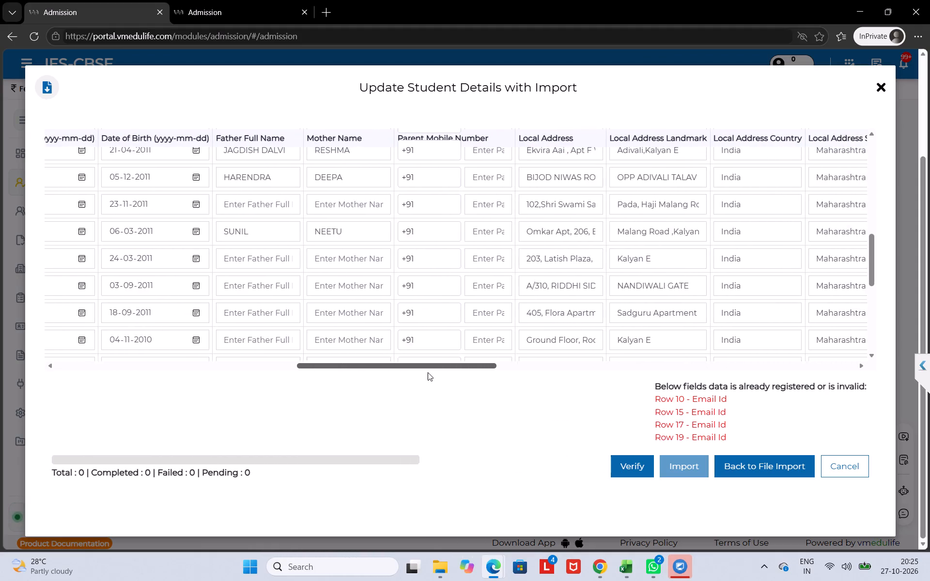
{"action": "left_click_drag", "start_coordinate": [428, 372], "coordinate": [504, 370]}
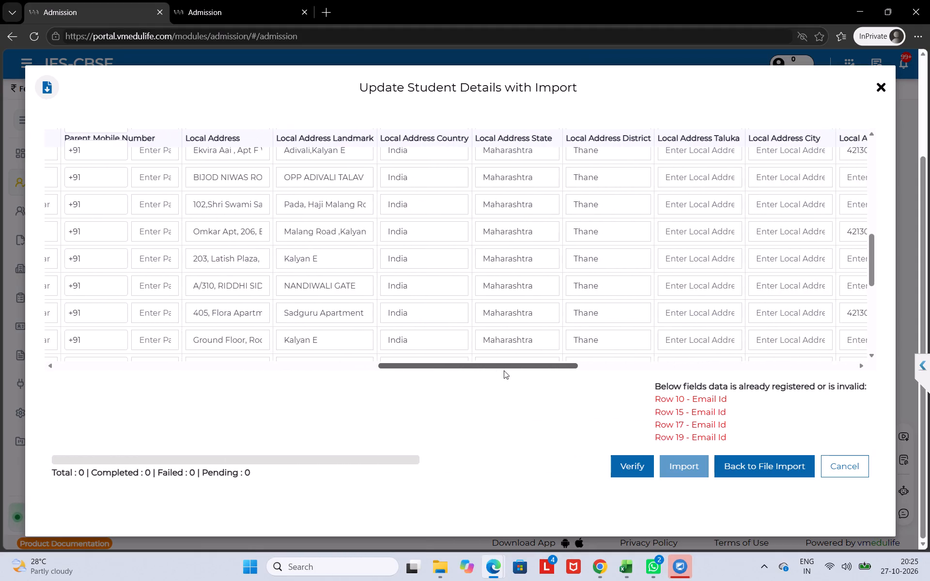
{"action": "left_click_drag", "start_coordinate": [504, 370], "coordinate": [433, 367]}
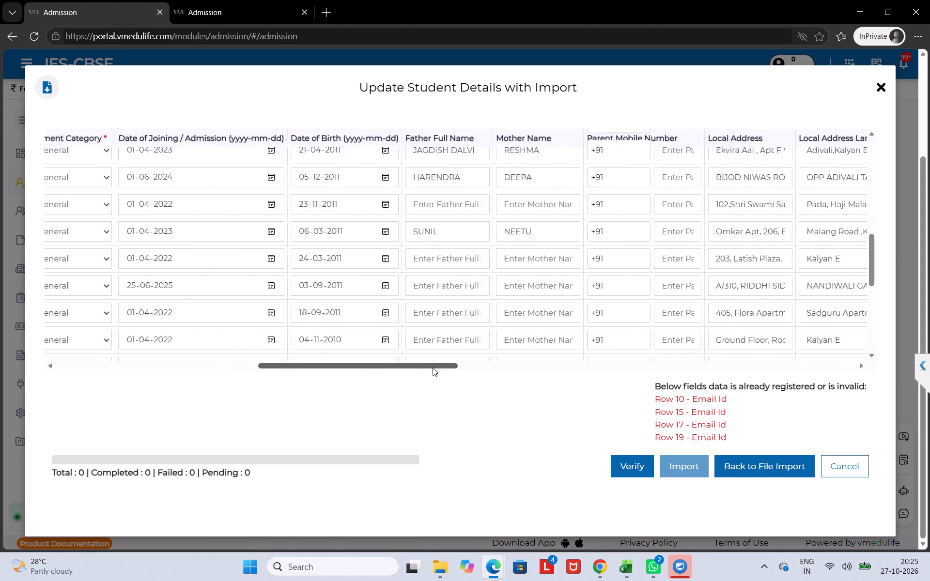
{"action": "left_click_drag", "start_coordinate": [433, 367], "coordinate": [51, 368]}
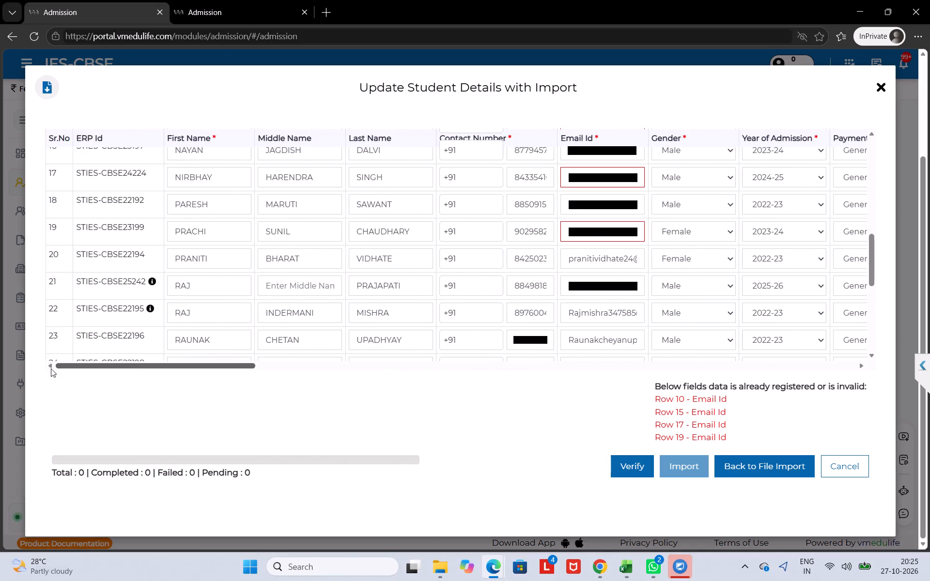
{"action": "left_click_drag", "start_coordinate": [51, 368], "coordinate": [49, 368]}
{"action": "scroll", "coordinate": [535, 293], "scroll_direction": "down", "scroll_amount": 4}
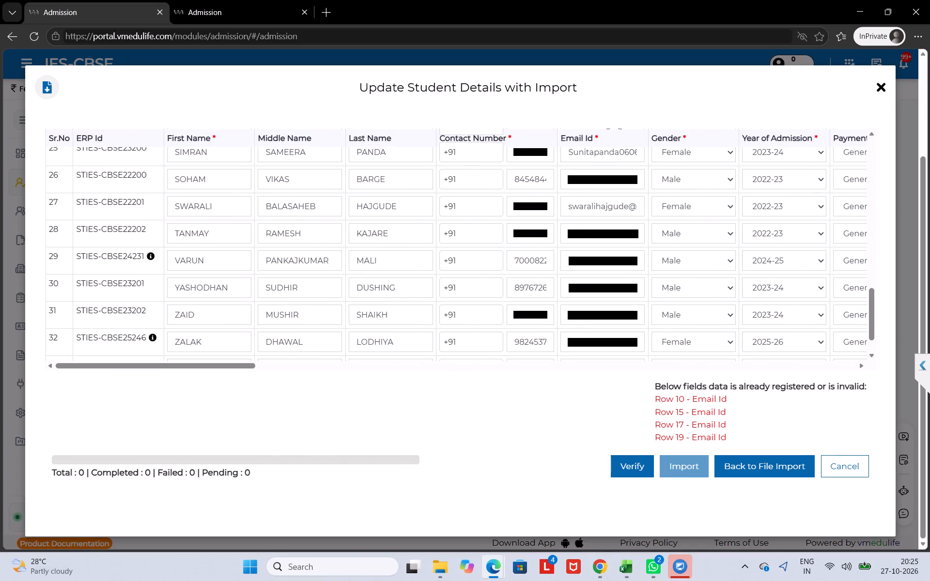
{"action": "double_click", "coordinate": [151, 254]}
Compare the Email Ids of import rows 15 and 10 with the first names entered in those rows.
{"action": "scroll", "coordinate": [503, 303], "scroll_direction": "up", "scroll_amount": 5}
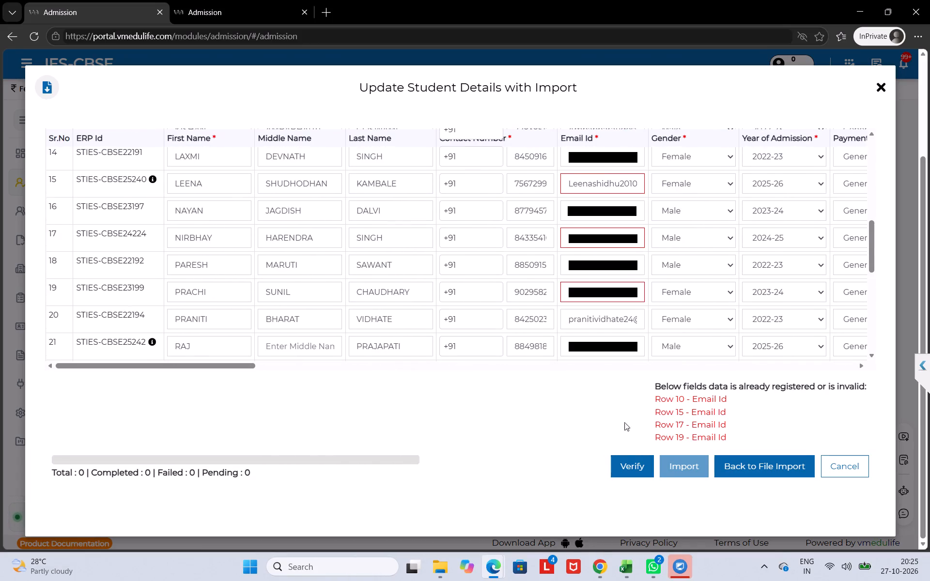
{"action": "scroll", "coordinate": [637, 308], "scroll_direction": "up", "scroll_amount": 1}
{"action": "scroll", "coordinate": [616, 319], "scroll_direction": "down", "scroll_amount": 1}
{"action": "scroll", "coordinate": [567, 297], "scroll_direction": "down", "scroll_amount": 1}
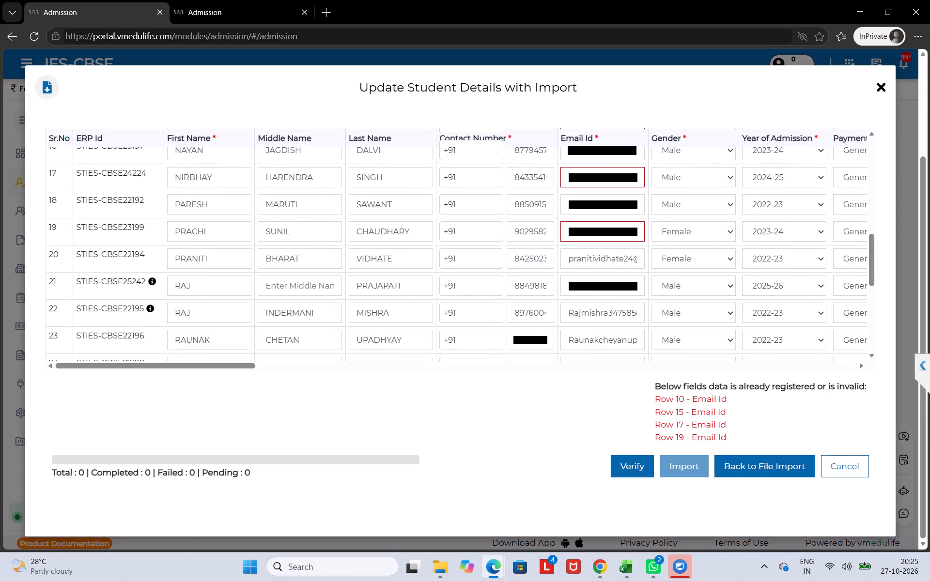
{"action": "scroll", "coordinate": [571, 238], "scroll_direction": "up", "scroll_amount": 1}
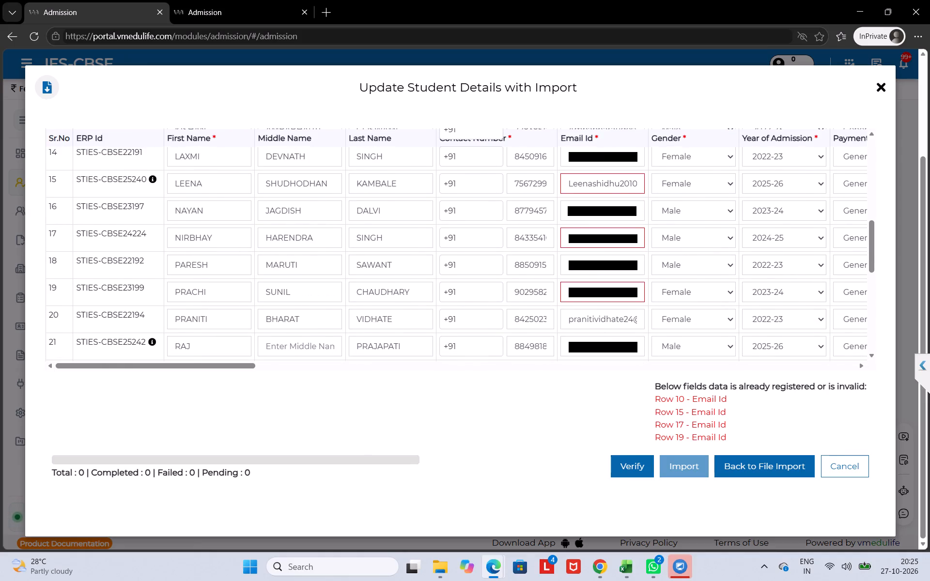
{"action": "left_click", "coordinate": [619, 185]}
{"action": "left_click_drag", "start_coordinate": [172, 183], "coordinate": [212, 183]}
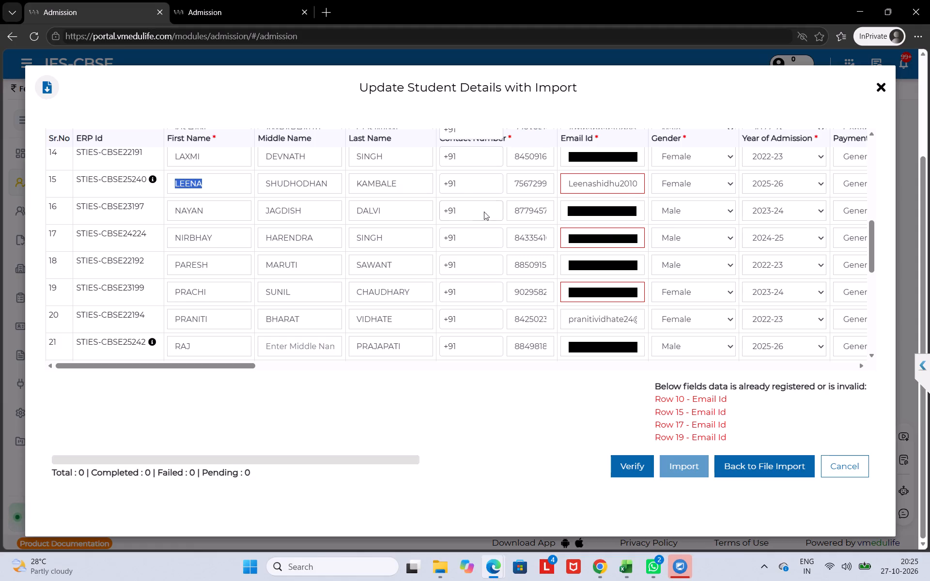
{"action": "left_click_drag", "start_coordinate": [572, 186], "coordinate": [619, 179]}
{"action": "left_click", "coordinate": [566, 186]}
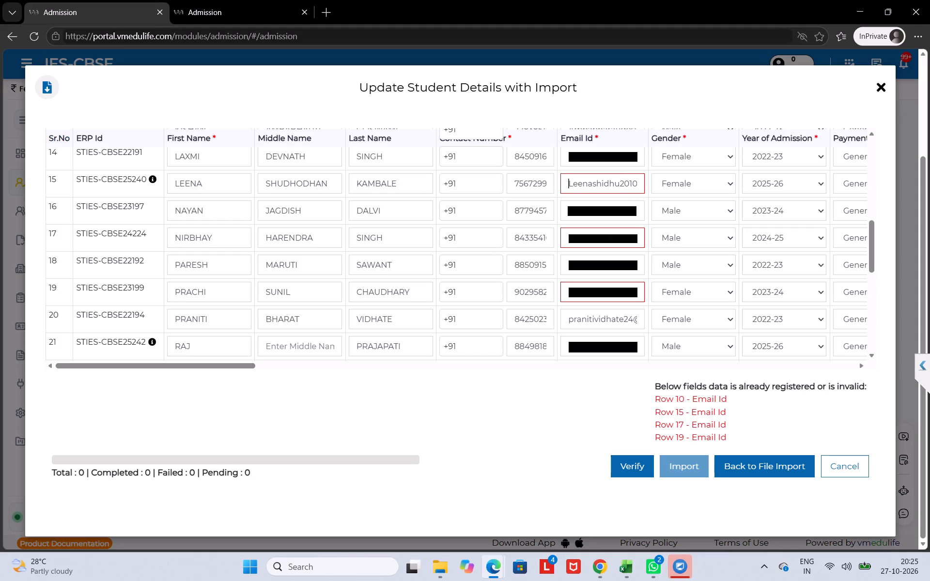
{"action": "scroll", "coordinate": [534, 245], "scroll_direction": "up", "scroll_amount": 4}
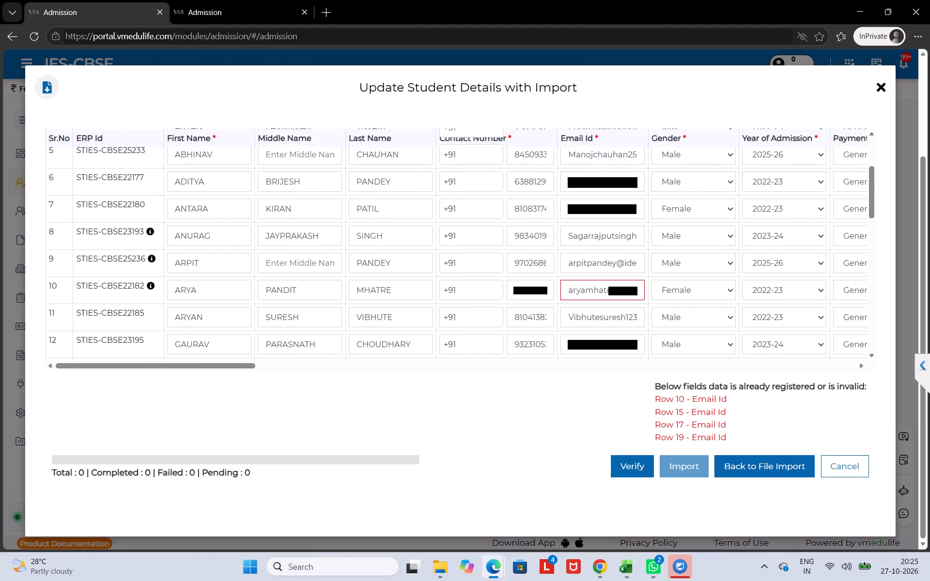
{"action": "scroll", "coordinate": [578, 298], "scroll_direction": "up", "scroll_amount": 2}
{"action": "scroll", "coordinate": [582, 286], "scroll_direction": "down", "scroll_amount": 2}
{"action": "scroll", "coordinate": [501, 238], "scroll_direction": "down", "scroll_amount": 2}
{"action": "scroll", "coordinate": [590, 236], "scroll_direction": "up", "scroll_amount": 1}
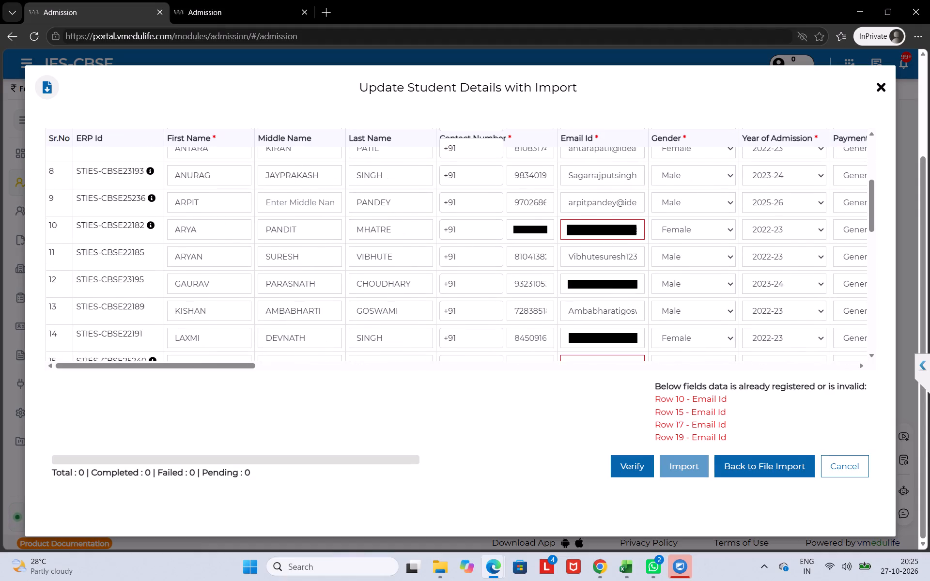
{"action": "left_click_drag", "start_coordinate": [171, 228], "coordinate": [217, 229]}
{"action": "left_click", "coordinate": [591, 235]}
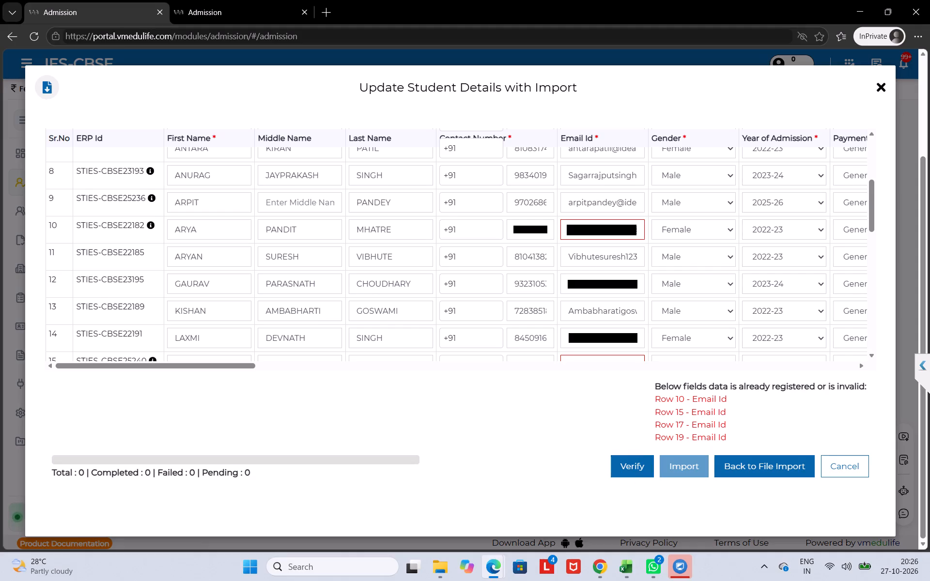
Go through the remaining import rows and verify the student details again.
{"action": "scroll", "coordinate": [529, 283], "scroll_direction": "down", "scroll_amount": 15}
{"action": "scroll", "coordinate": [596, 305], "scroll_direction": "down", "scroll_amount": 6}
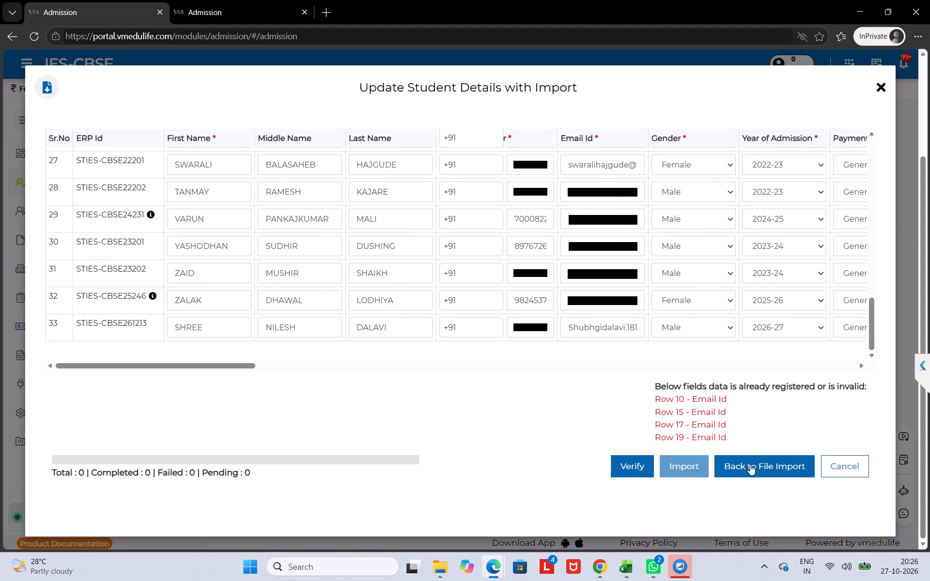
{"action": "left_click", "coordinate": [644, 462]}
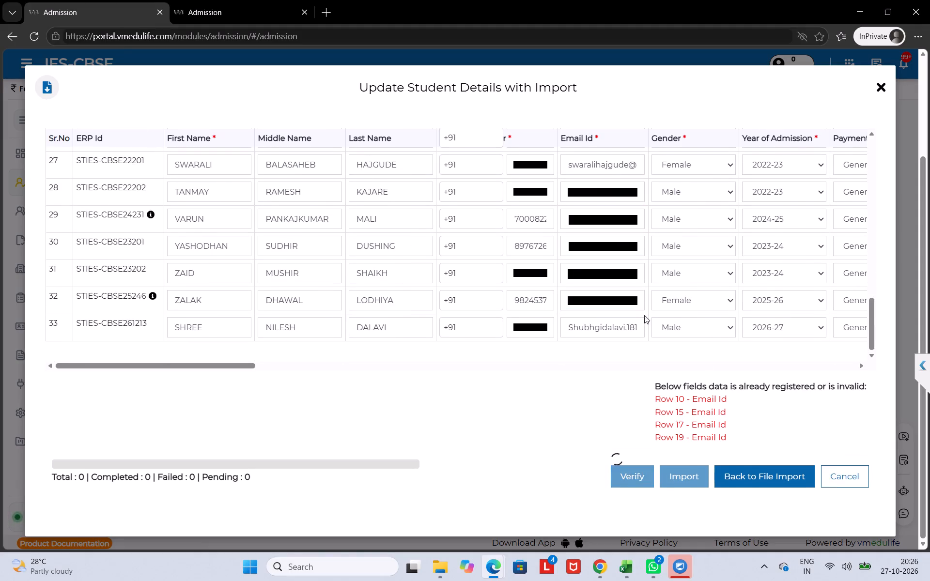
Examine the Email Ids of the flagged import rows, especially rows 10 and 15, against the neighbouring rows.
{"action": "scroll", "coordinate": [586, 148], "scroll_direction": "up", "scroll_amount": 3}
{"action": "scroll", "coordinate": [541, 265], "scroll_direction": "up", "scroll_amount": 1}
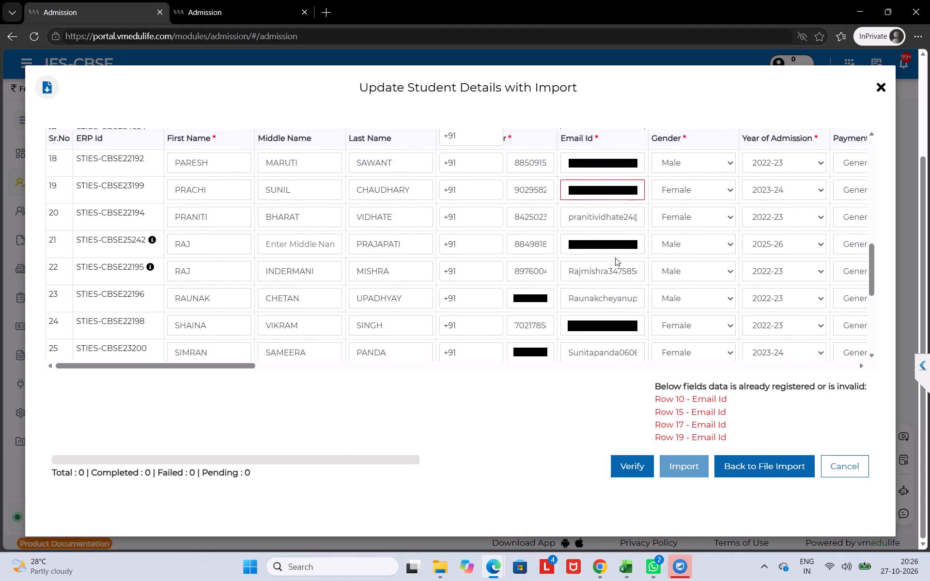
{"action": "scroll", "coordinate": [615, 258], "scroll_direction": "up", "scroll_amount": 1}
{"action": "scroll", "coordinate": [423, 247], "scroll_direction": "up", "scroll_amount": 3}
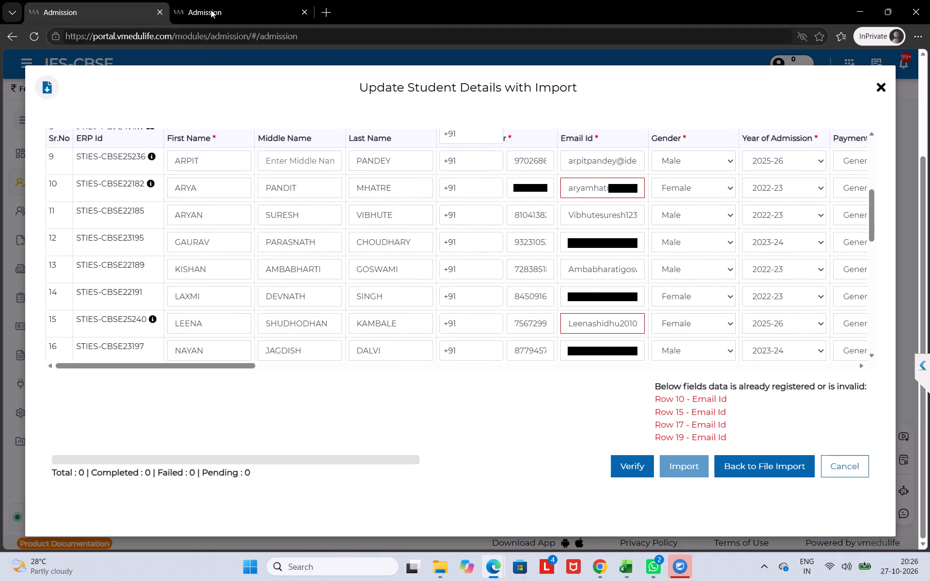
{"action": "scroll", "coordinate": [566, 194], "scroll_direction": "up", "scroll_amount": 1}
{"action": "scroll", "coordinate": [568, 249], "scroll_direction": "up", "scroll_amount": 2}
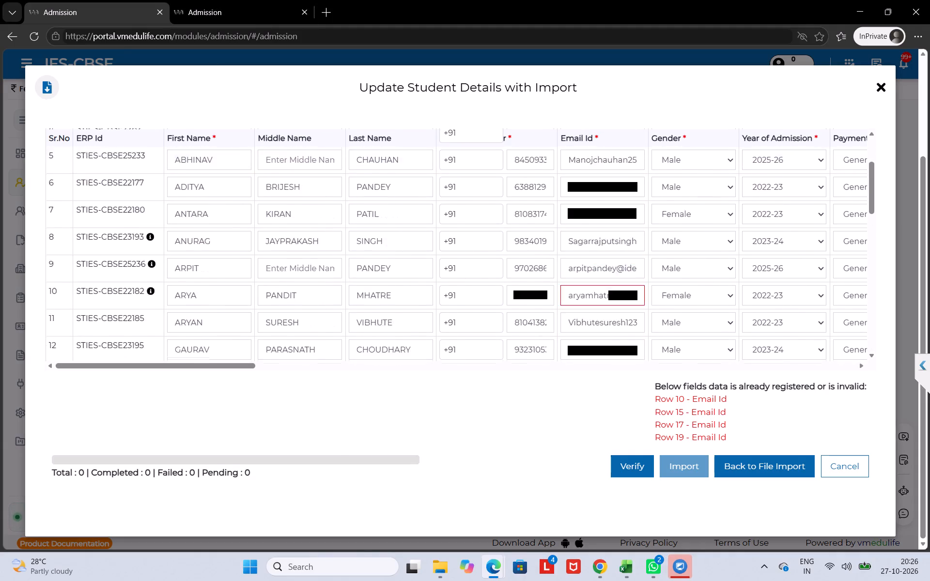
{"action": "scroll", "coordinate": [570, 240], "scroll_direction": "up", "scroll_amount": 9}
{"action": "scroll", "coordinate": [571, 257], "scroll_direction": "down", "scroll_amount": 4}
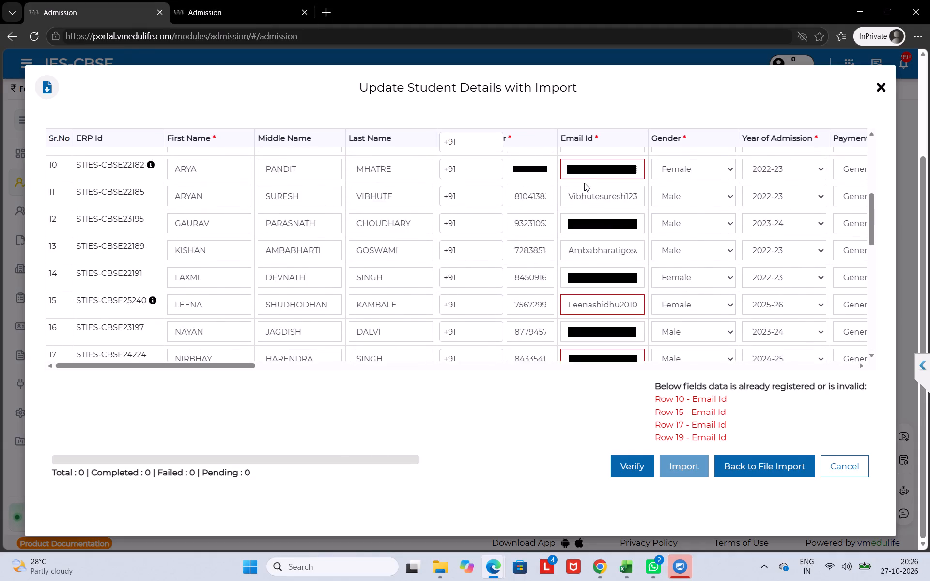
{"action": "left_click_drag", "start_coordinate": [569, 172], "coordinate": [651, 176]}
{"action": "left_click", "coordinate": [623, 195]}
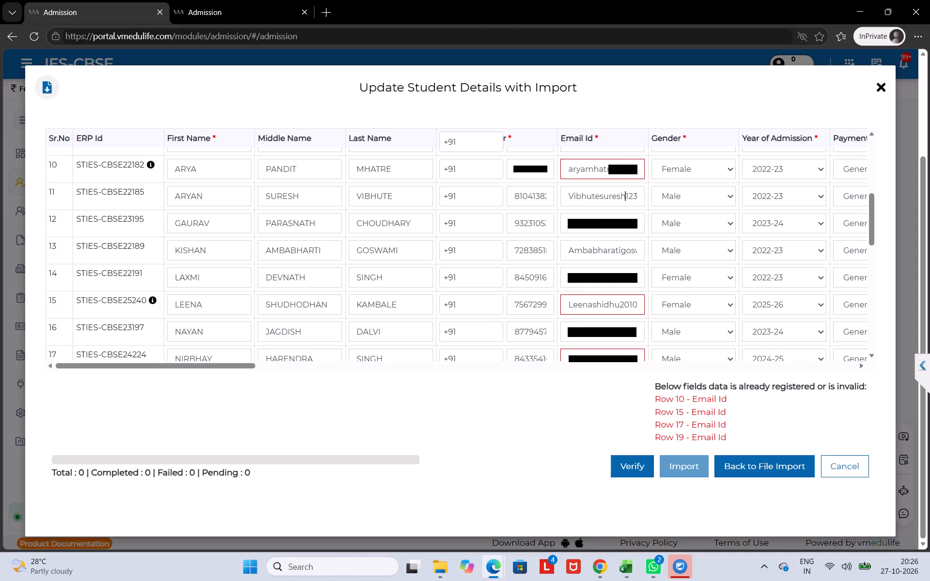
{"action": "left_click", "coordinate": [639, 170]}
{"action": "scroll", "coordinate": [602, 330], "scroll_direction": "down", "scroll_amount": 2}
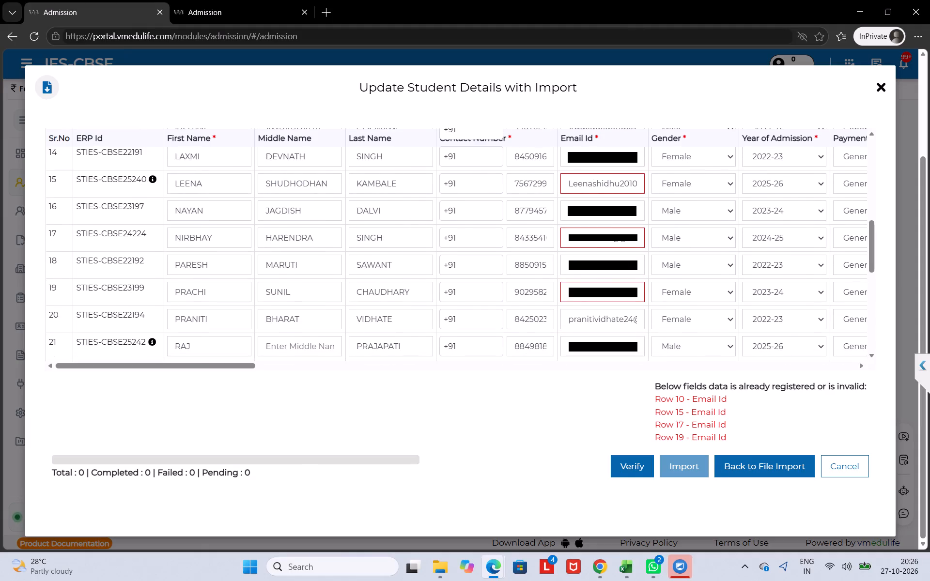
{"action": "scroll", "coordinate": [398, 235], "scroll_direction": "up", "scroll_amount": 2}
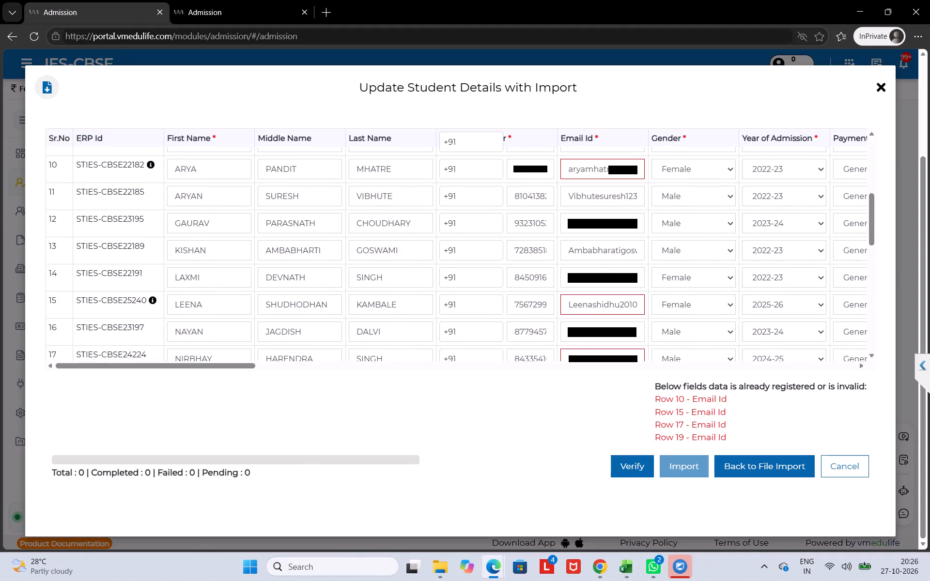
{"action": "scroll", "coordinate": [393, 230], "scroll_direction": "down", "scroll_amount": 3}
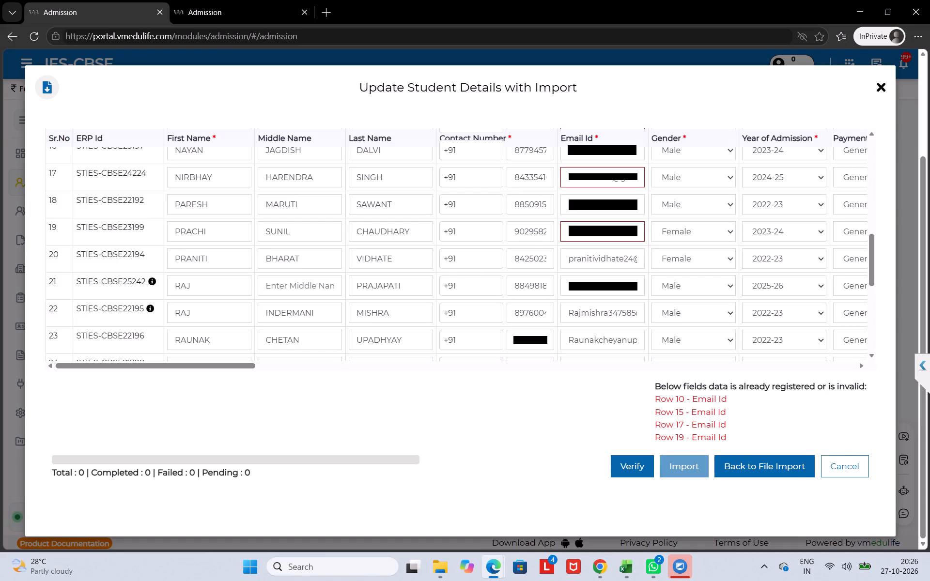
{"action": "scroll", "coordinate": [542, 273], "scroll_direction": "down", "scroll_amount": 2}
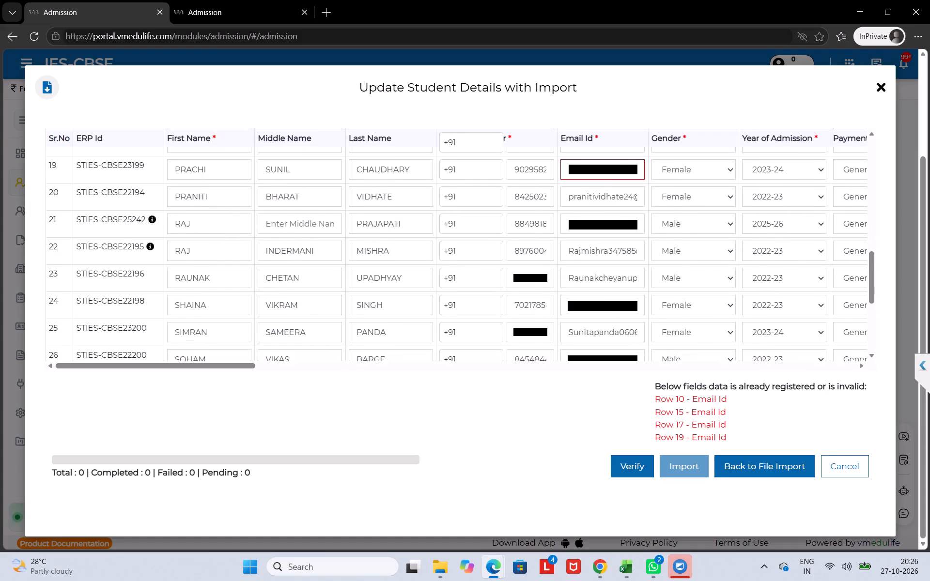
{"action": "scroll", "coordinate": [542, 264], "scroll_direction": "down", "scroll_amount": 12}
{"action": "scroll", "coordinate": [325, 250], "scroll_direction": "up", "scroll_amount": 4}
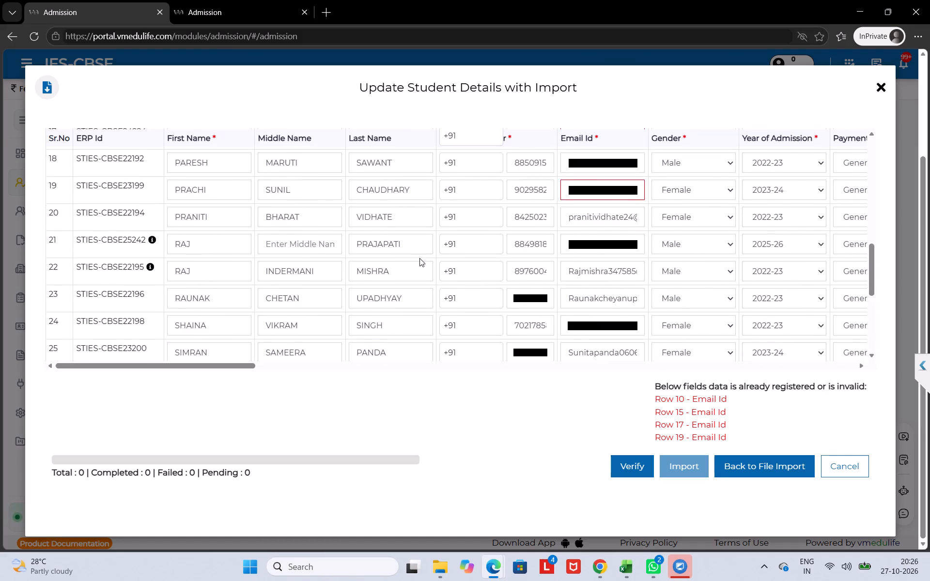
{"action": "scroll", "coordinate": [448, 257], "scroll_direction": "up", "scroll_amount": 4}
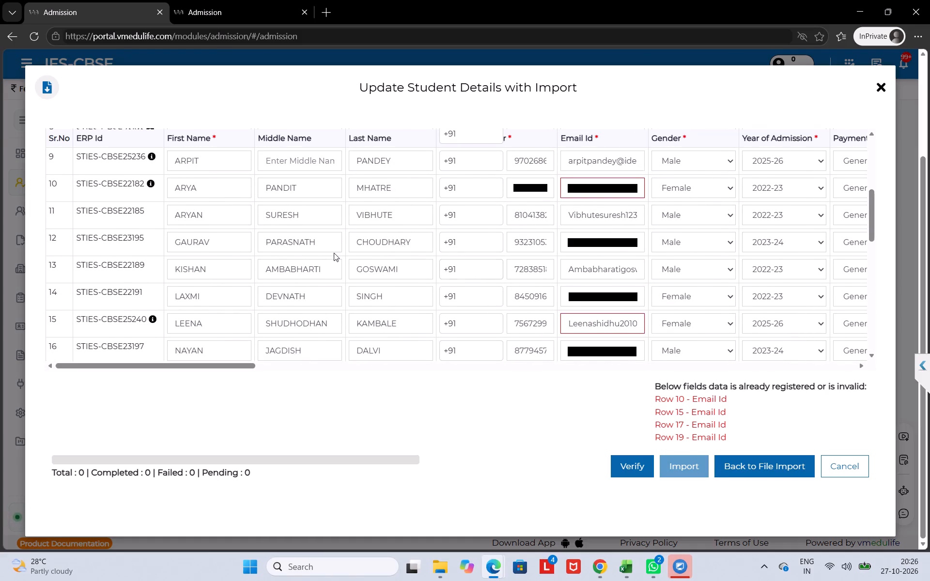
{"action": "scroll", "coordinate": [537, 213], "scroll_direction": "up", "scroll_amount": 1}
{"action": "scroll", "coordinate": [725, 424], "scroll_direction": "down", "scroll_amount": 1}
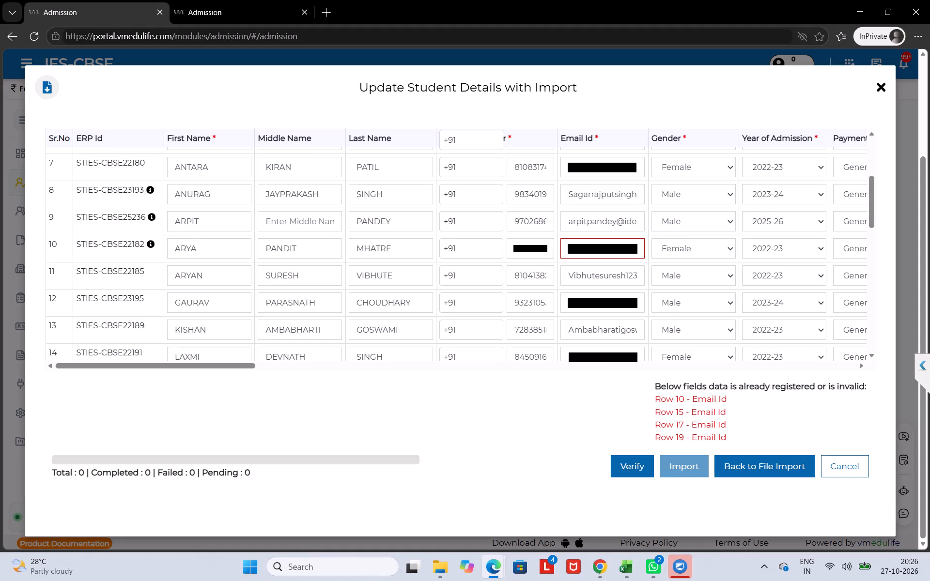
{"action": "scroll", "coordinate": [581, 257], "scroll_direction": "down", "scroll_amount": 1}
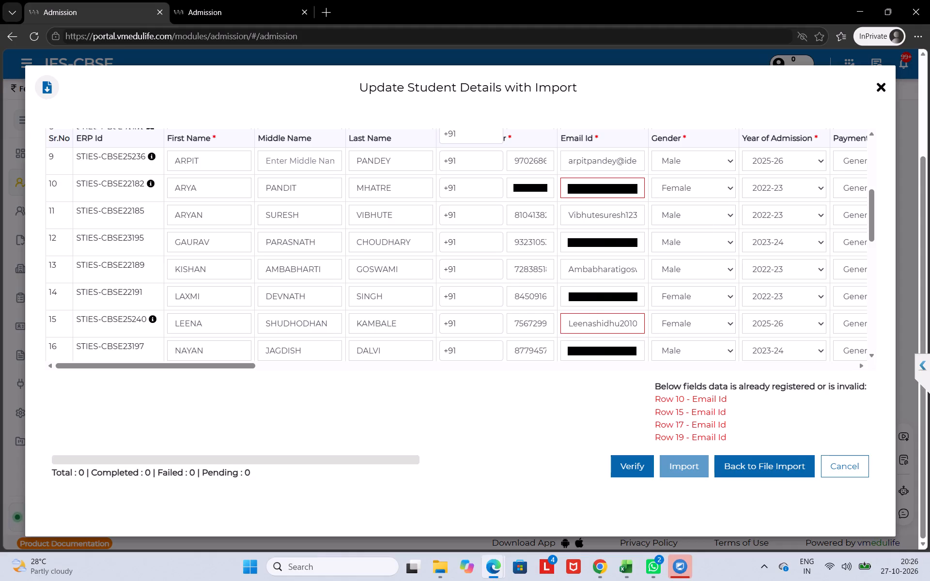
Replace one character at the start of the Email Id in import row 10 with a capital A.
{"action": "left_click", "coordinate": [573, 187]}
{"action": "key", "text": "BackSpace"}
{"action": "key", "text": "shift+a"}
Search the student list for the first name copied from import row 10, clearing the search once the matches are checked.
{"action": "left_click_drag", "start_coordinate": [169, 194], "coordinate": [229, 194]}
{"action": "key", "text": "ctrl+c"}
{"action": "left_click", "coordinate": [186, 5]}
{"action": "left_click", "coordinate": [466, 202]}
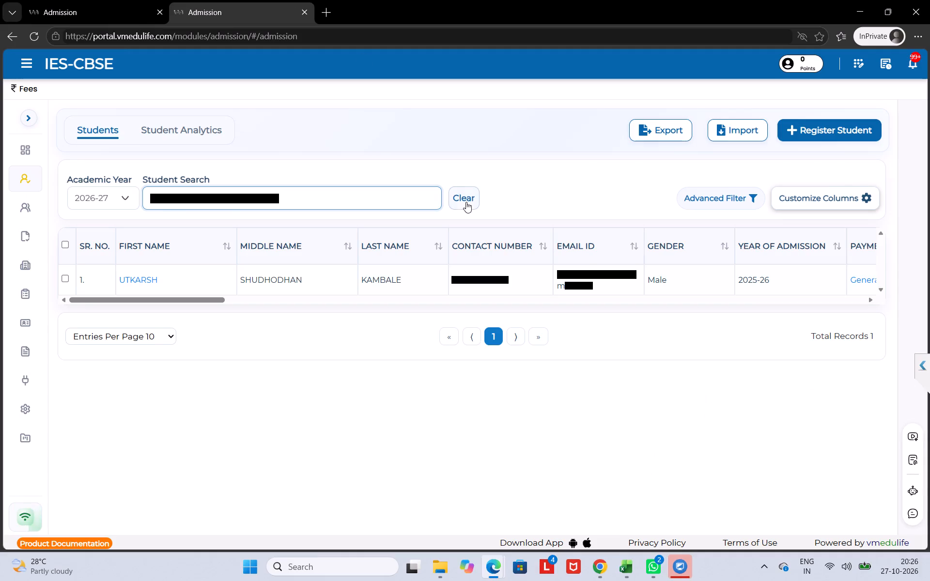
{"action": "left_click", "coordinate": [387, 198]}
{"action": "key", "text": "ctrl+v"}
{"action": "key", "text": "Return"}
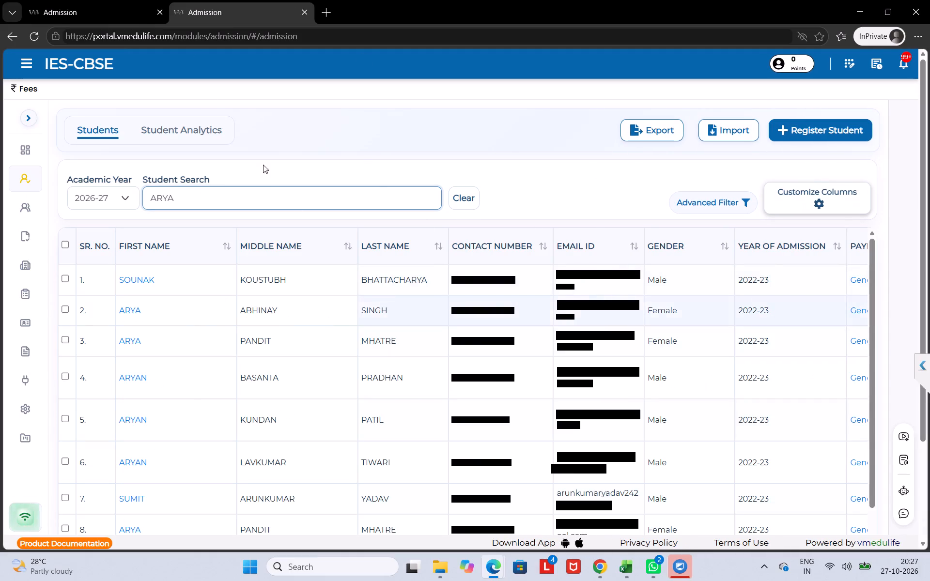
{"action": "left_click", "coordinate": [449, 192]}
Search the student list for the ERP Id copied from import row 10.
{"action": "left_click", "coordinate": [94, 7]}
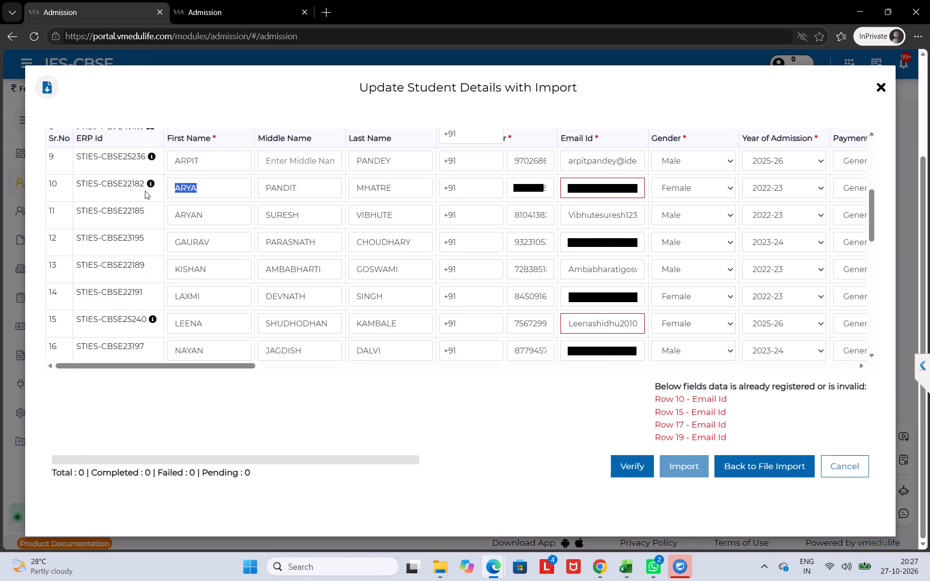
{"action": "left_click_drag", "start_coordinate": [75, 181], "coordinate": [146, 182]}
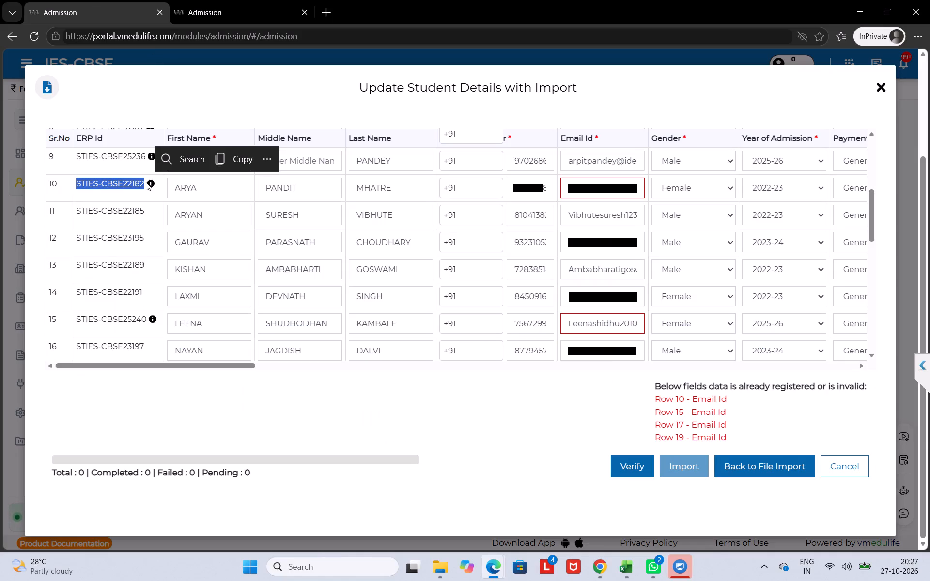
{"action": "key", "text": "ctrl+c"}
{"action": "left_click", "coordinate": [235, 0]}
{"action": "left_click", "coordinate": [216, 198]}
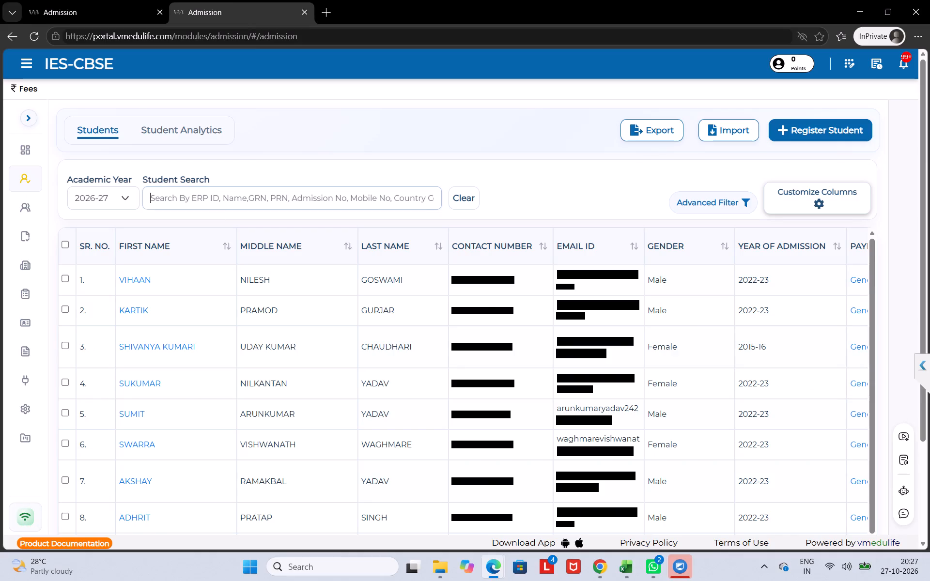
{"action": "key", "text": "ctrl+v"}
{"action": "key", "text": "Return"}
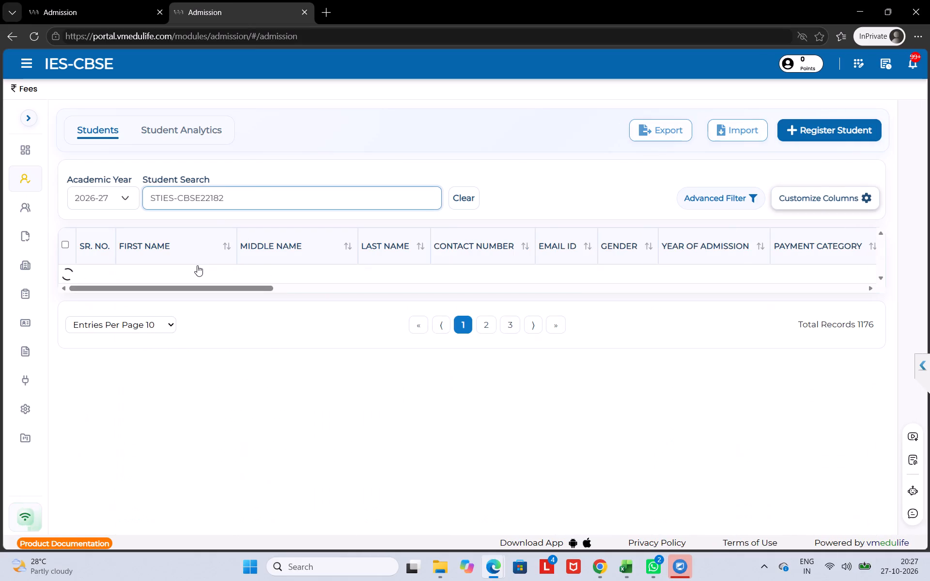
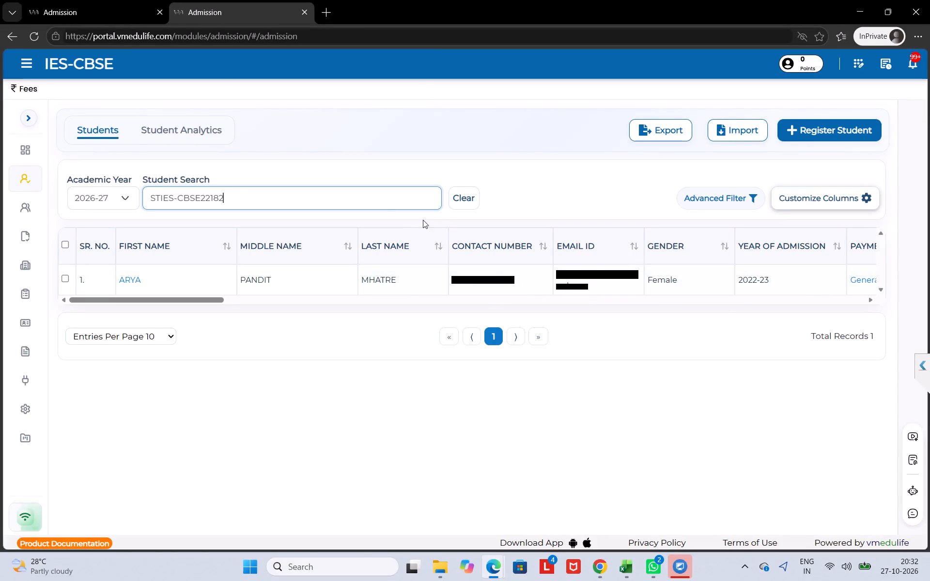
Return to the student details import showing the rows with flagged Email Ids.
{"action": "left_click", "coordinate": [91, 10]}
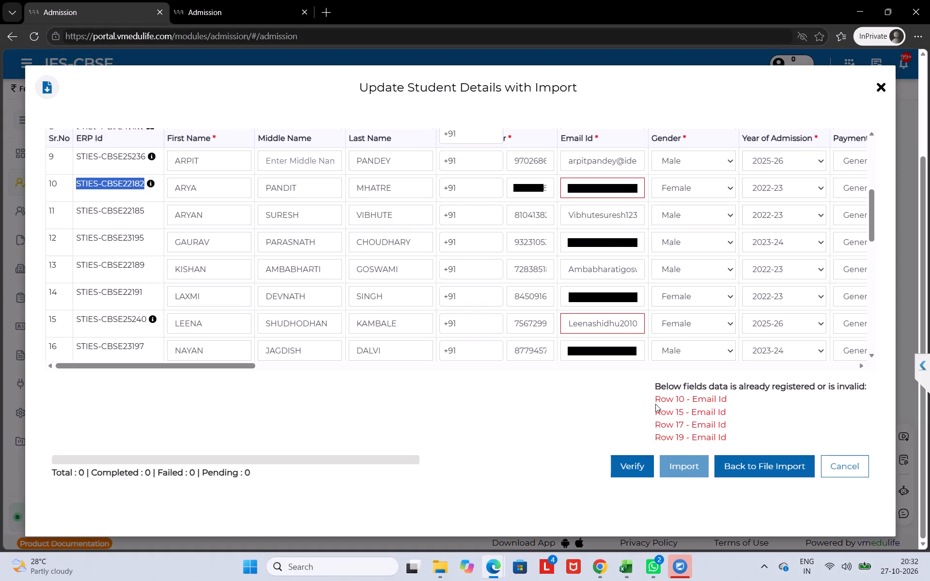
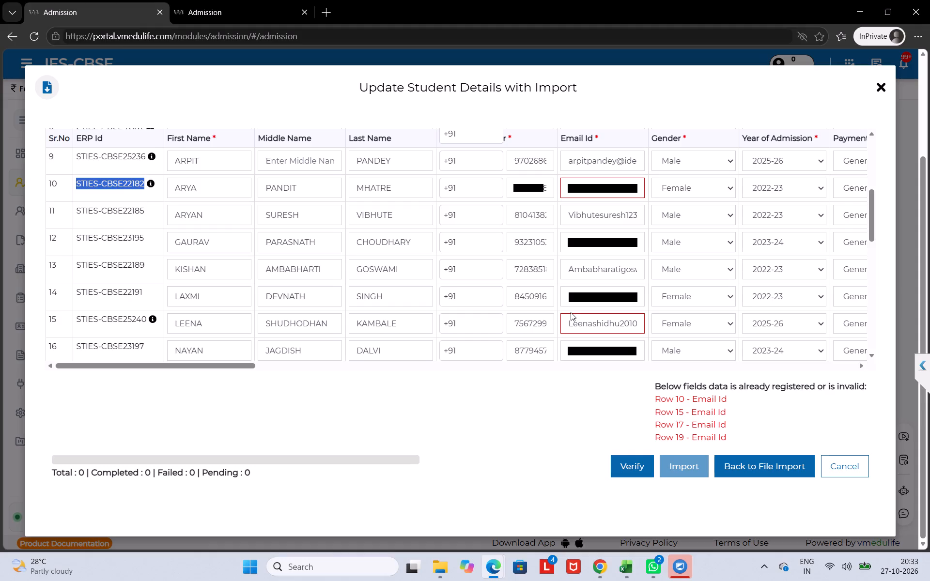
Search the student records in the other Admission page for "leena", the student in flagged import row 15.
{"action": "scroll", "coordinate": [590, 322], "scroll_direction": "down", "scroll_amount": 1}
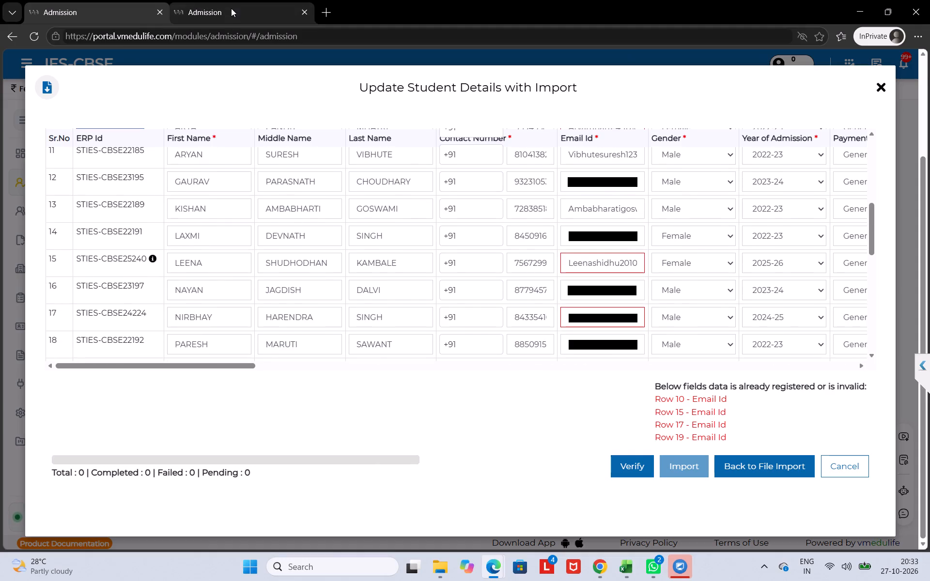
{"action": "left_click", "coordinate": [230, 5]}
{"action": "left_click_drag", "start_coordinate": [245, 200], "coordinate": [100, 178]}
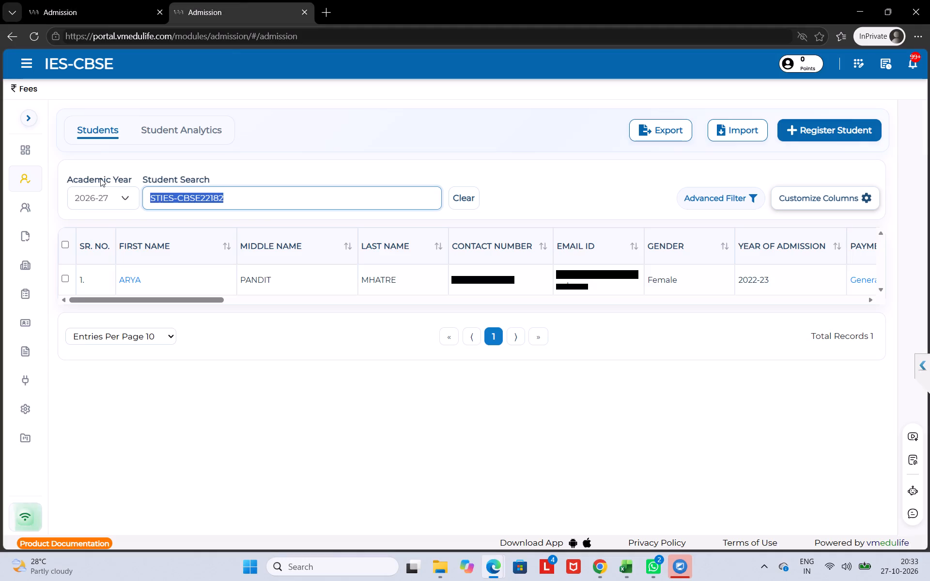
{"action": "key", "text": "BackSpace"}
{"action": "type", "text": "leena"}
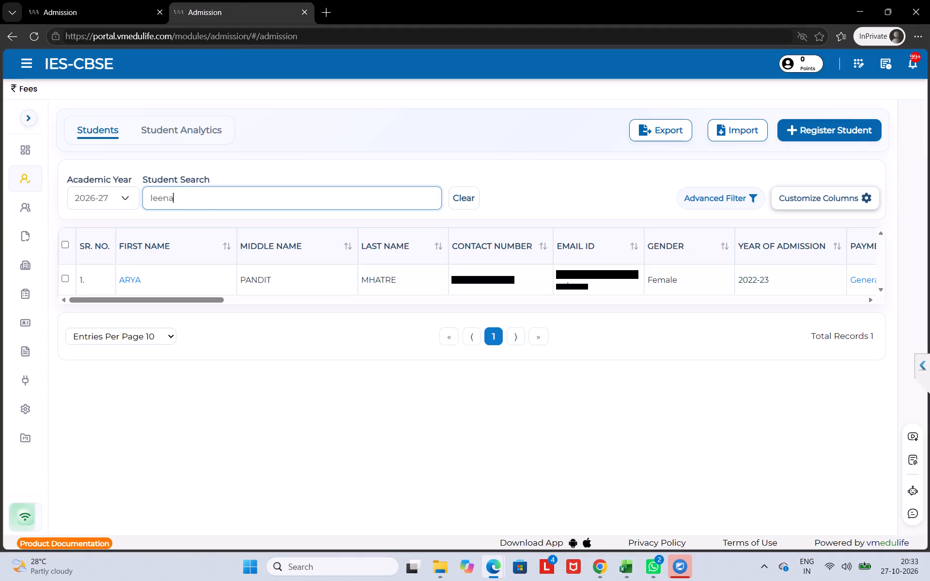
{"action": "key", "text": "Return"}
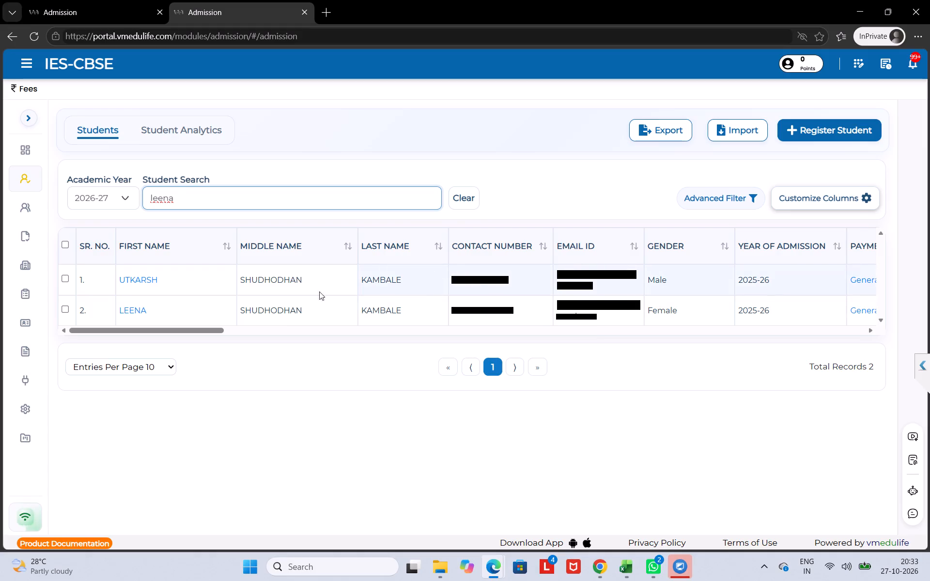
Copy the registered email of the female student admitted in 2025-26 and replace import row 15's Email Id with it.
{"action": "left_click", "coordinate": [557, 305]}
{"action": "left_click_drag", "start_coordinate": [561, 306], "coordinate": [582, 317]}
{"action": "left_click", "coordinate": [580, 317]}
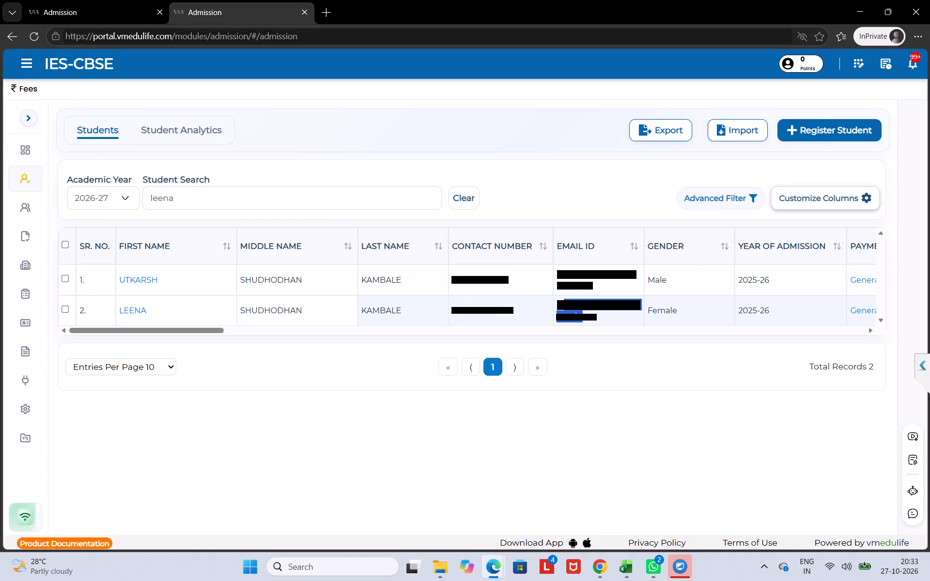
{"action": "left_click", "coordinate": [593, 321]}
{"action": "left_click_drag", "start_coordinate": [595, 318], "coordinate": [555, 306]}
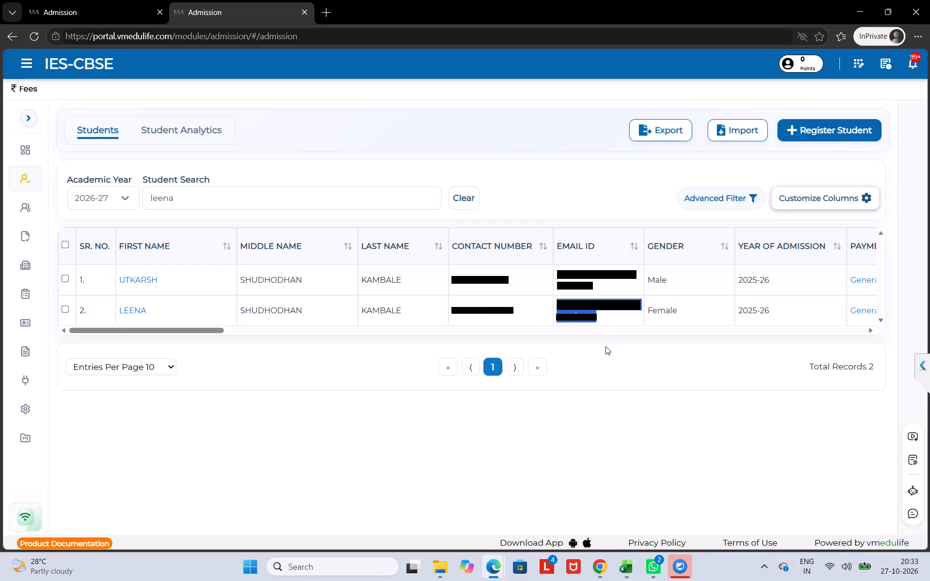
{"action": "key", "text": "ctrl+c"}
{"action": "left_click", "coordinate": [74, 12]}
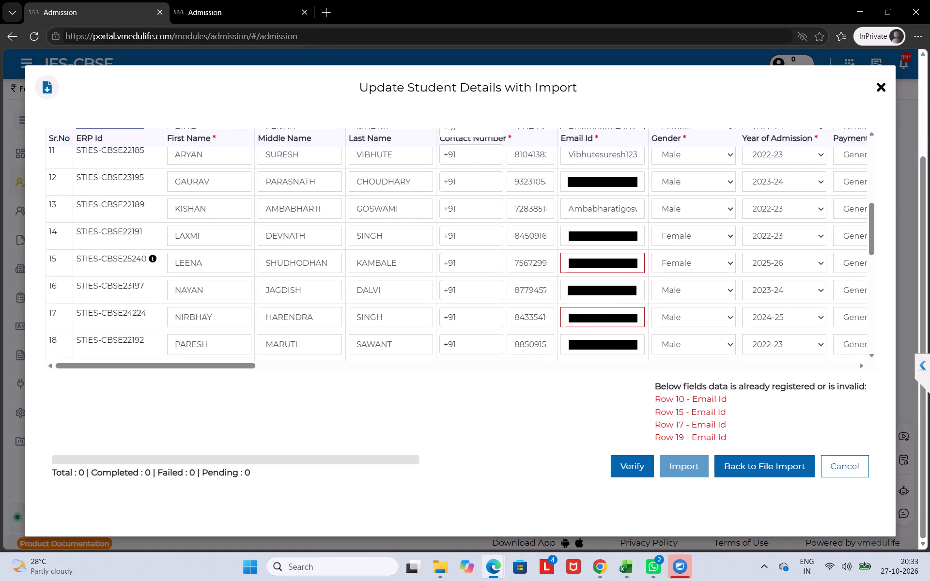
{"action": "left_click_drag", "start_coordinate": [562, 264], "coordinate": [661, 264]}
{"action": "key", "text": "BackSpace"}
{"action": "key", "text": "ctrl+v"}
Search the student records for "nirbhay" and compare the matching records with flagged row 17 in the import.
{"action": "left_click", "coordinate": [244, 11]}
{"action": "left_click_drag", "start_coordinate": [176, 194], "coordinate": [152, 195]}
{"action": "key", "text": "BackSpace"}
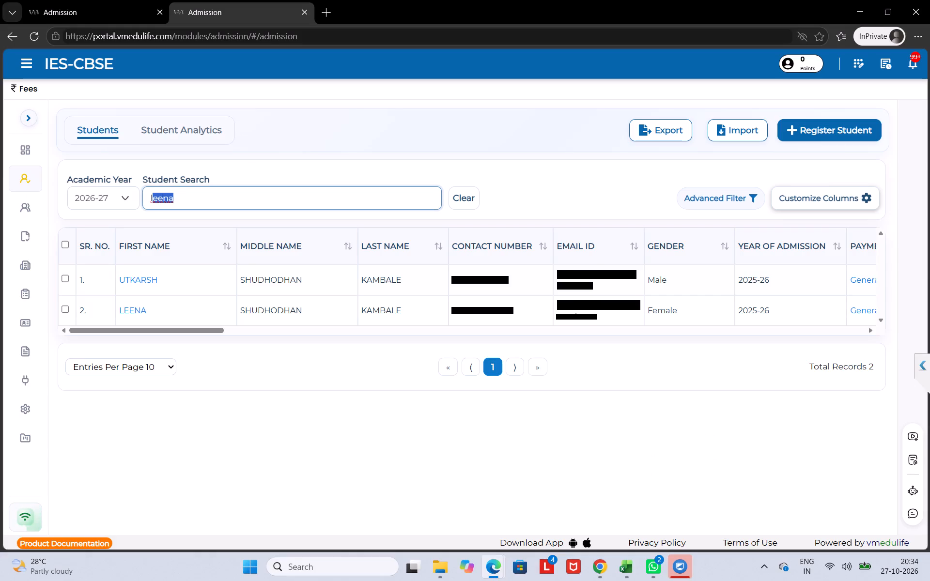
{"action": "key", "text": "BackSpace"}
{"action": "key", "text": "BackSpace"}
{"action": "type", "text": "nirbhaya"}
{"action": "key", "text": "Return"}
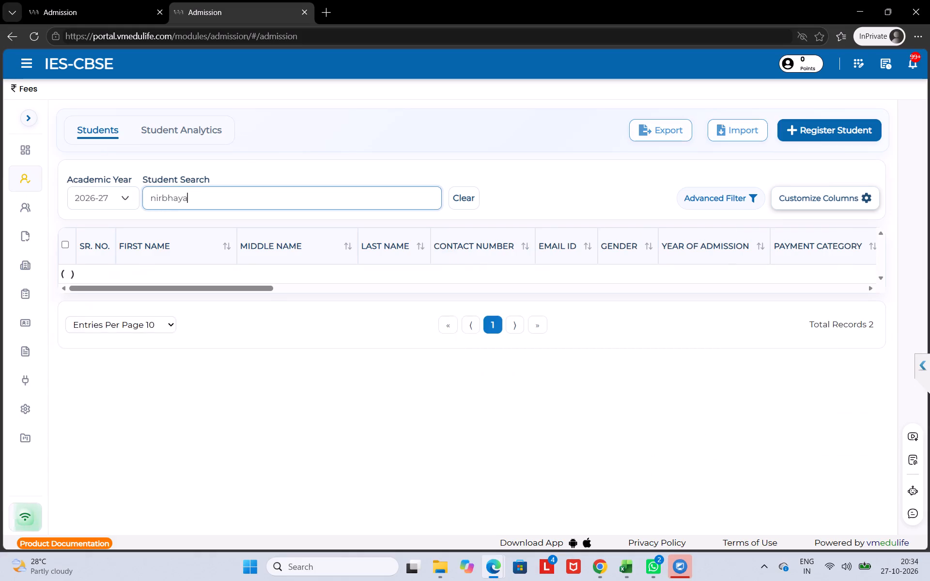
{"action": "key", "text": "BackSpace"}
{"action": "key", "text": "Return"}
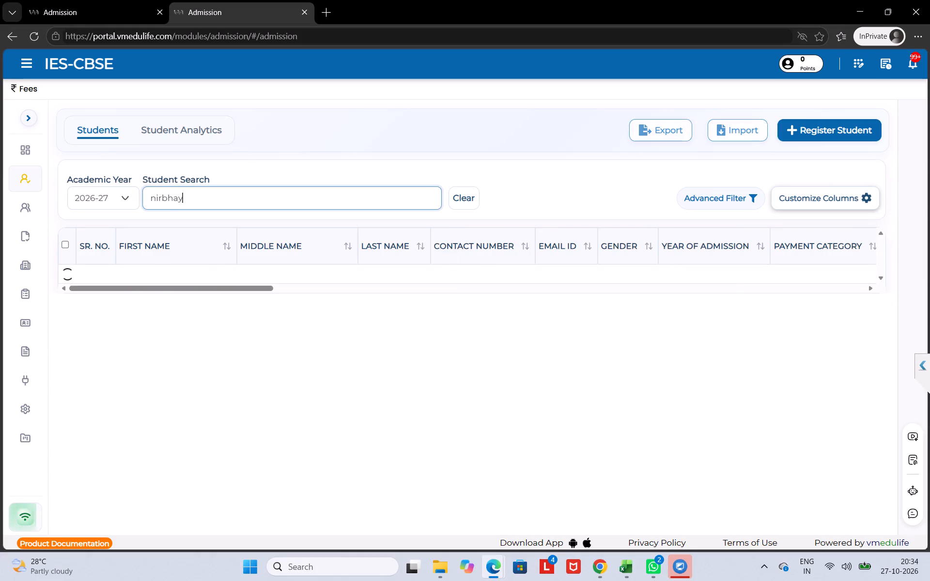
{"action": "left_click", "coordinate": [76, 0]}
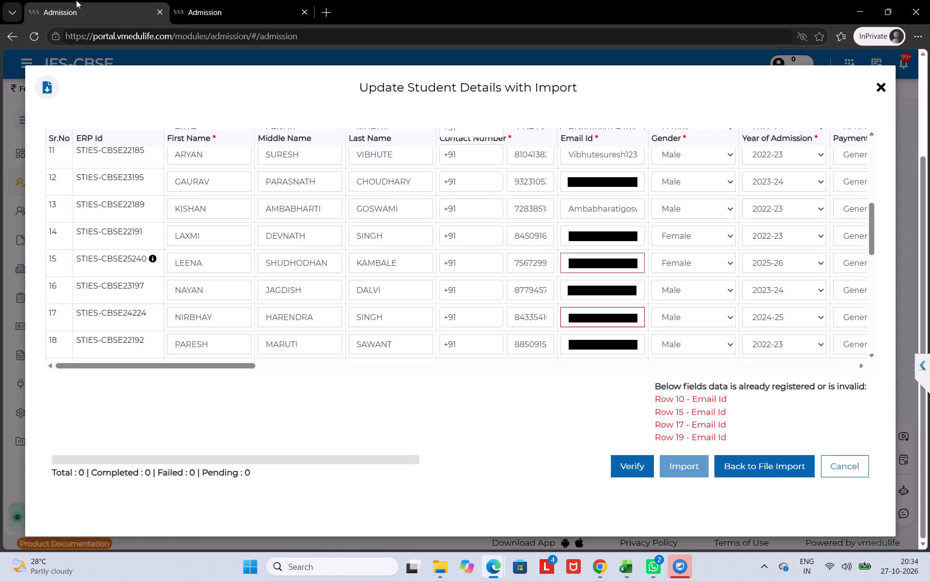
{"action": "scroll", "coordinate": [219, 294], "scroll_direction": "down", "scroll_amount": 1}
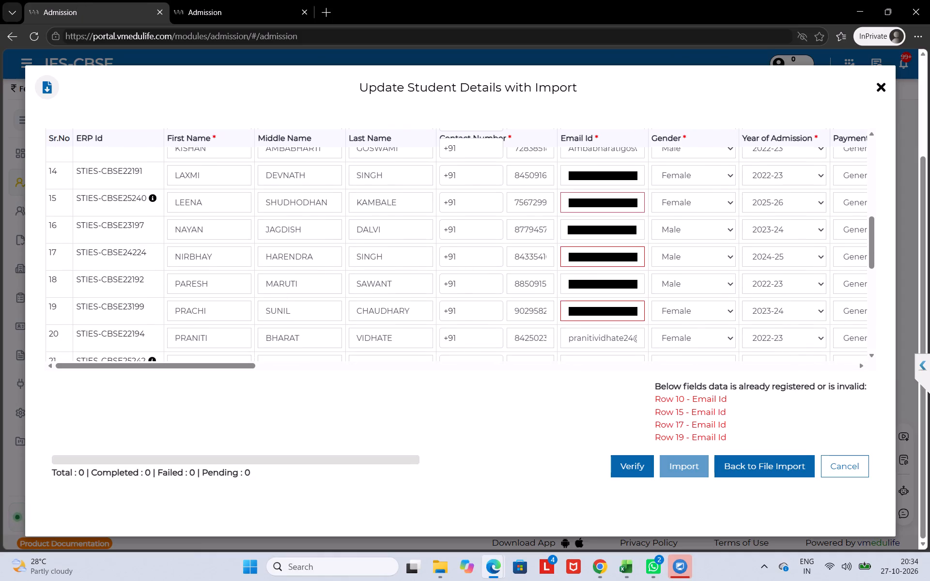
{"action": "left_click", "coordinate": [194, 0]}
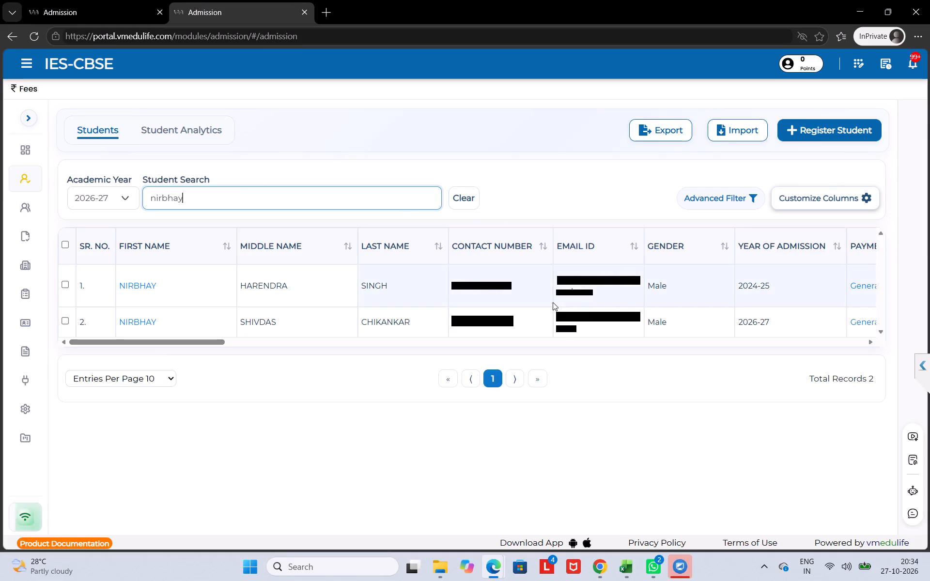
{"action": "left_click", "coordinate": [103, 6]}
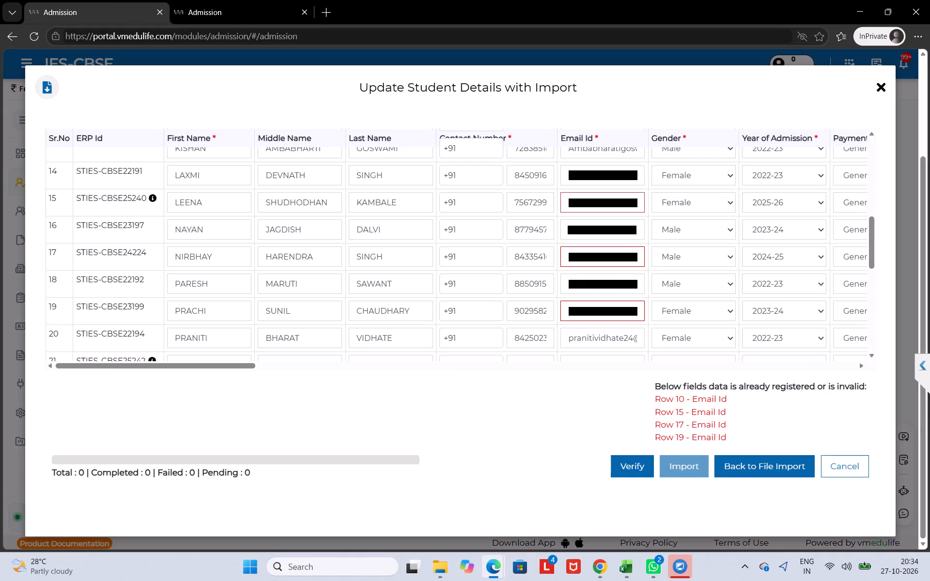
{"action": "left_click", "coordinate": [196, 14]}
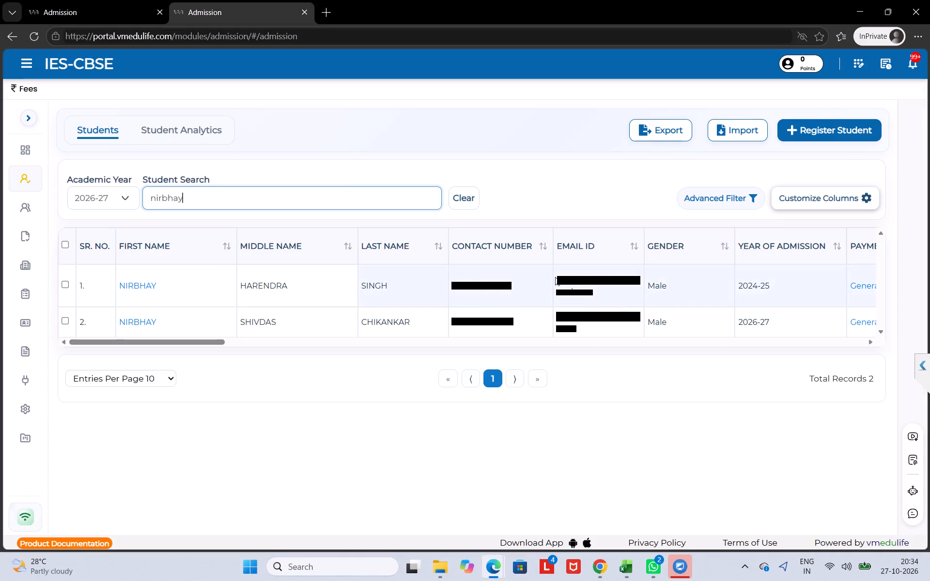
Copy the registered email of the "nirbhay" record admitted in 2024-25 and replace import row 17's Email Id with it.
{"action": "left_click_drag", "start_coordinate": [558, 279], "coordinate": [587, 292]}
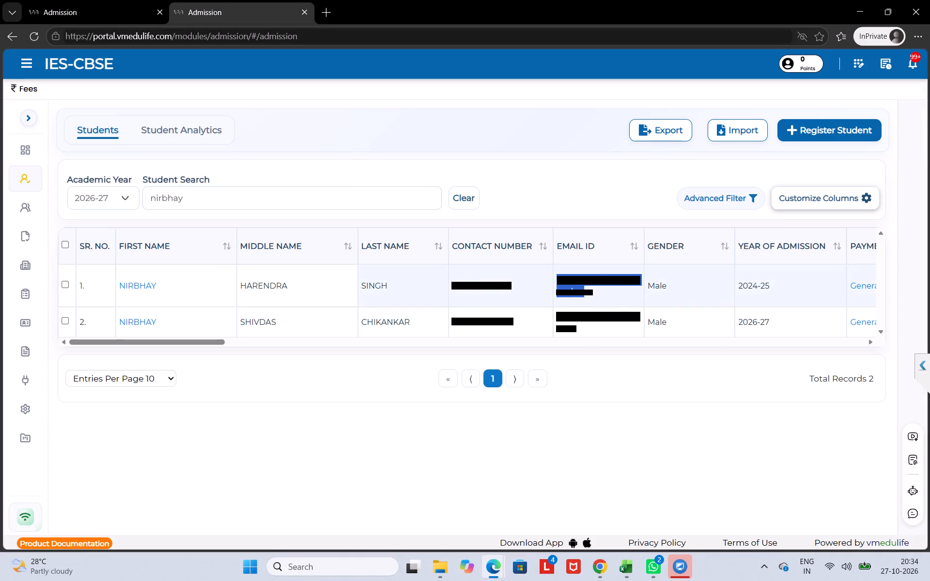
{"action": "left_click_drag", "start_coordinate": [587, 292], "coordinate": [597, 292]}
{"action": "key", "text": "ctrl+c"}
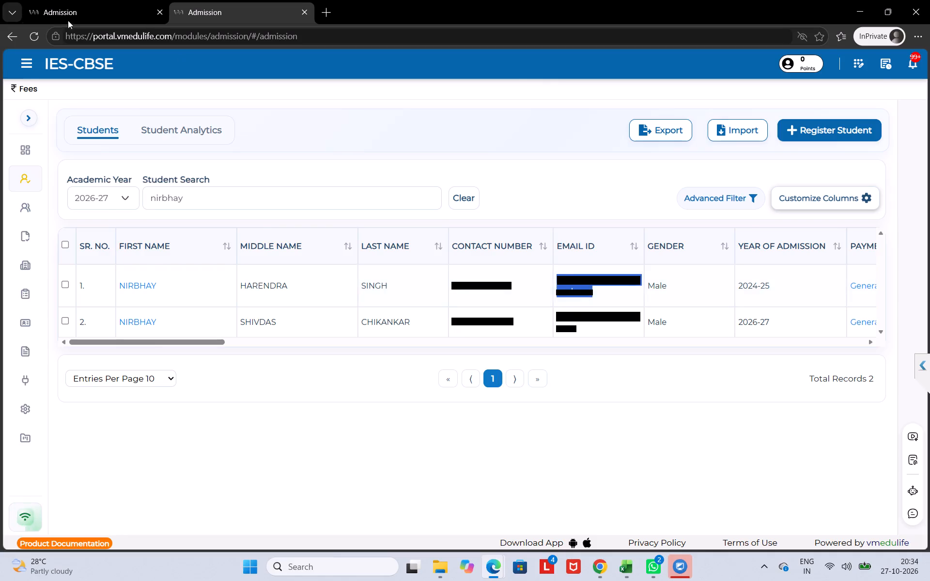
{"action": "left_click", "coordinate": [76, 10]}
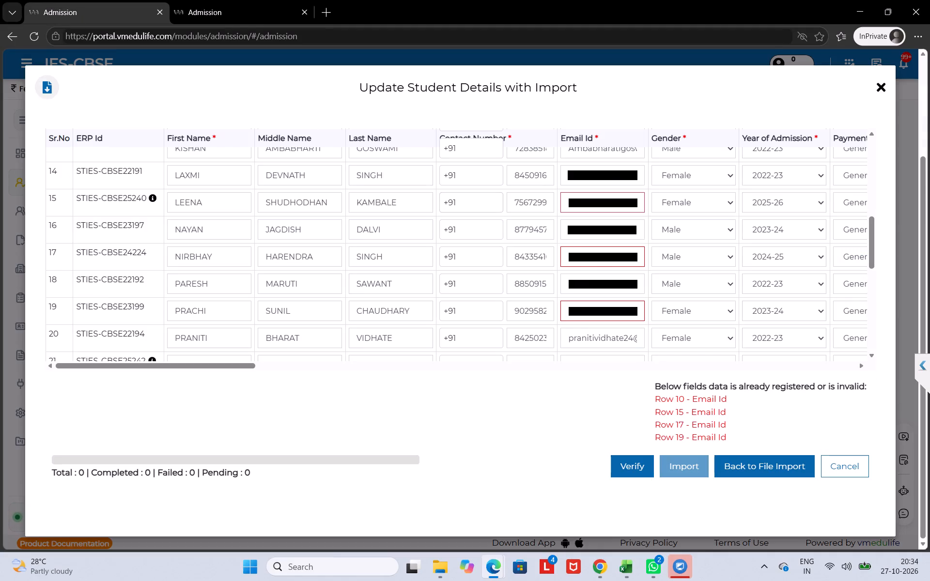
{"action": "left_click_drag", "start_coordinate": [565, 258], "coordinate": [671, 256]}
{"action": "key", "text": "BackSpace"}
{"action": "key", "text": "ctrl+v"}
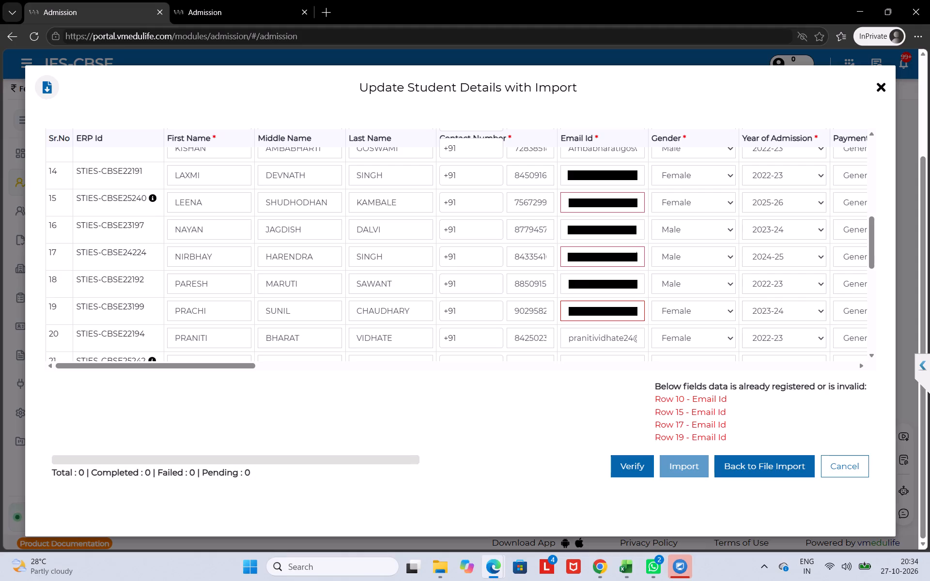
Select the whole flagged Email Id in row 19 of the import.
{"action": "left_click_drag", "start_coordinate": [565, 310], "coordinate": [711, 317]}
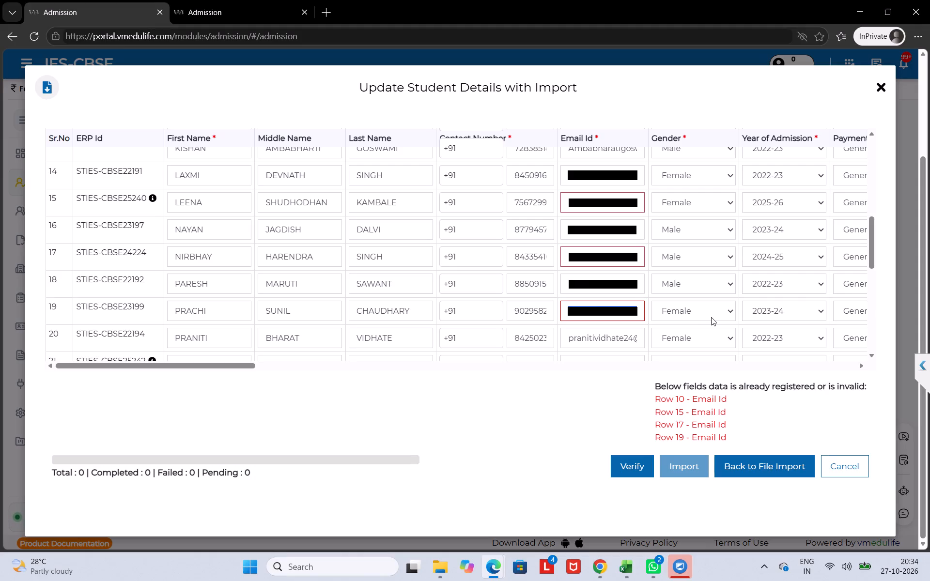
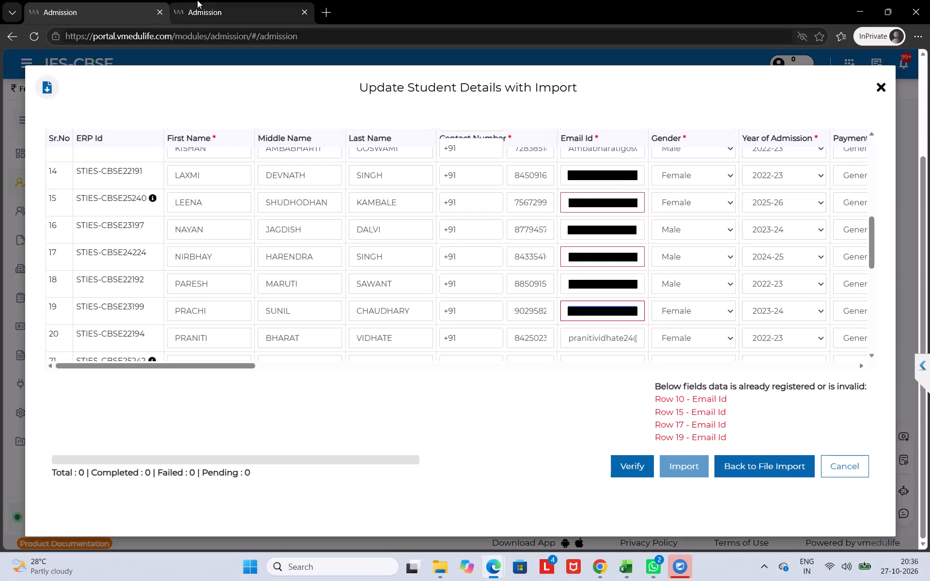
Clear the "nirbhay" search in the student records and return to flagged row 19 in the import to check the student's name.
{"action": "left_click", "coordinate": [198, 0]}
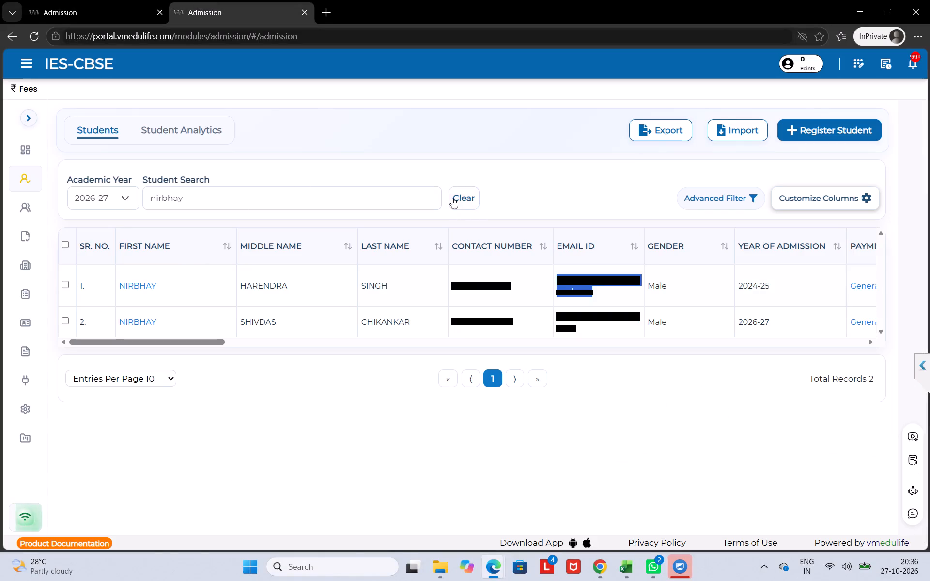
{"action": "left_click", "coordinate": [190, 197]}
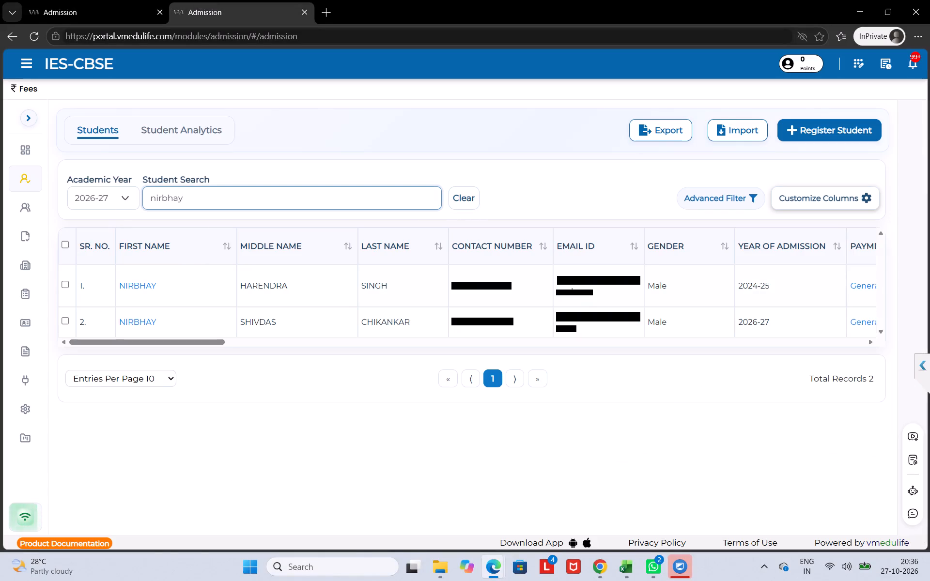
{"action": "left_click", "coordinate": [477, 199]}
{"action": "left_click", "coordinate": [211, 203]}
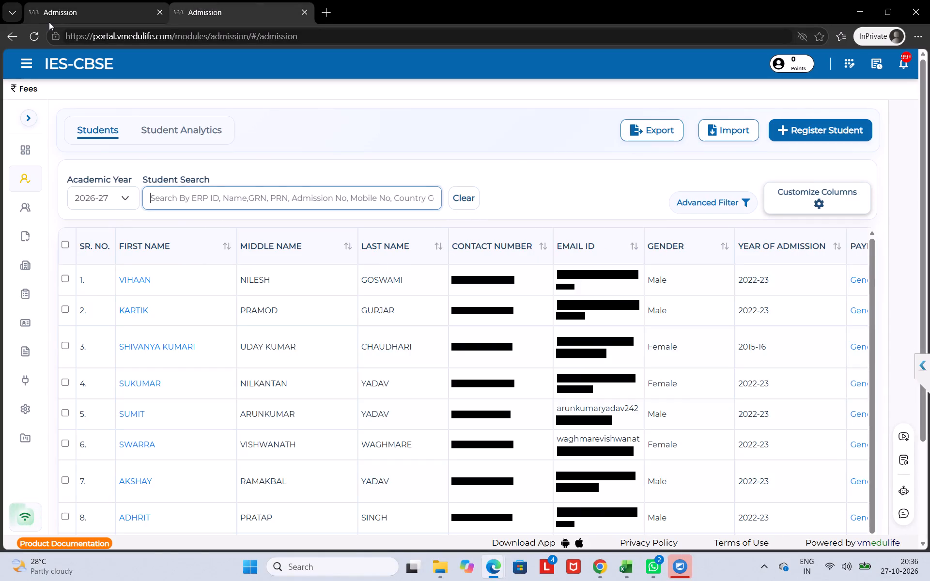
{"action": "left_click", "coordinate": [104, 2]}
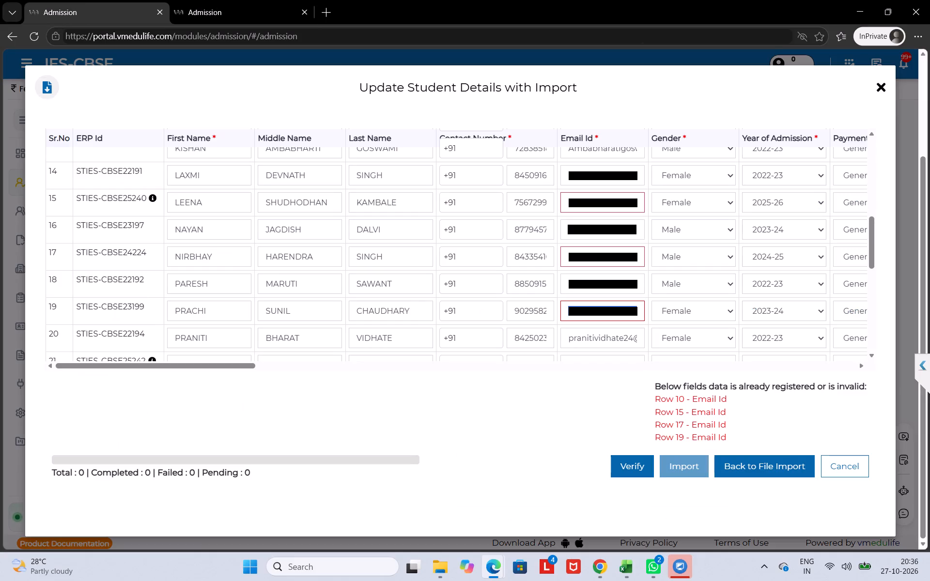
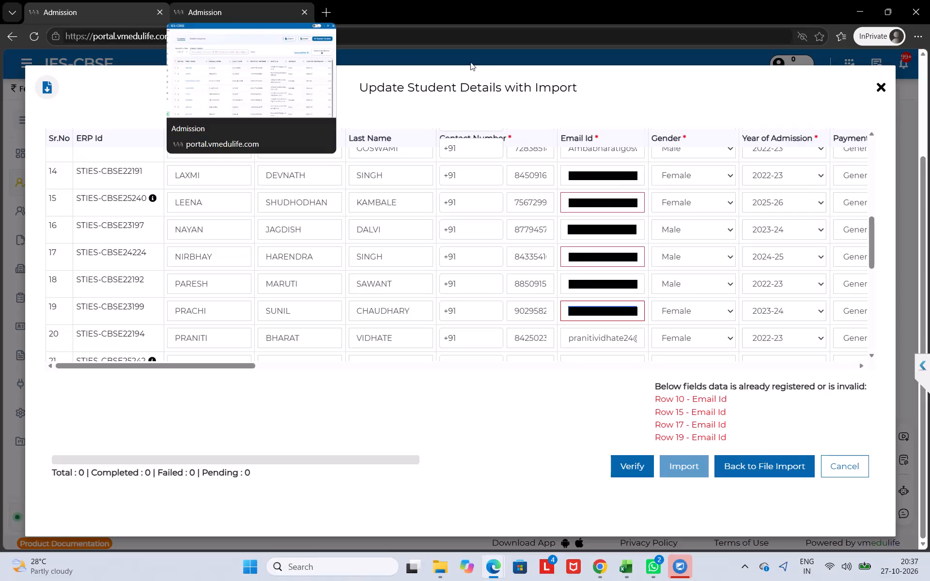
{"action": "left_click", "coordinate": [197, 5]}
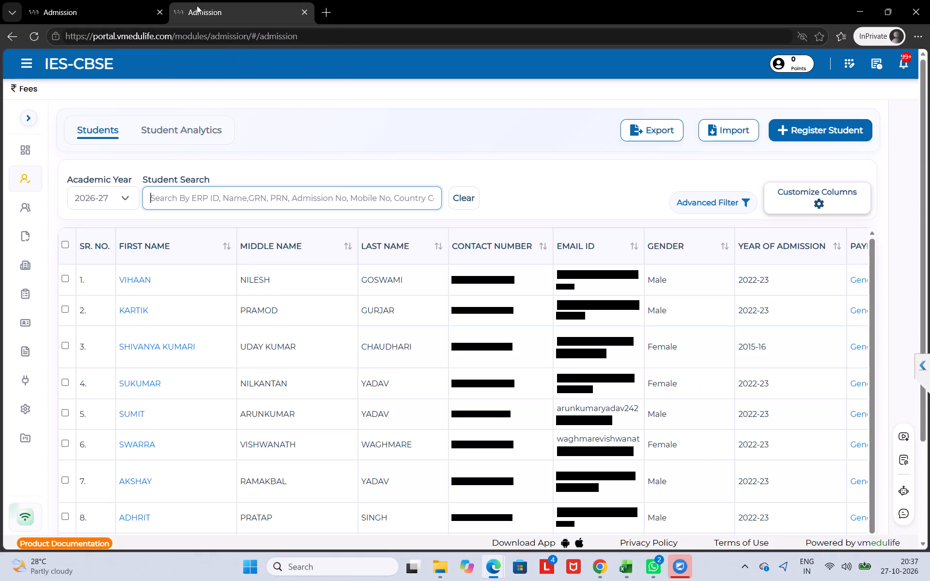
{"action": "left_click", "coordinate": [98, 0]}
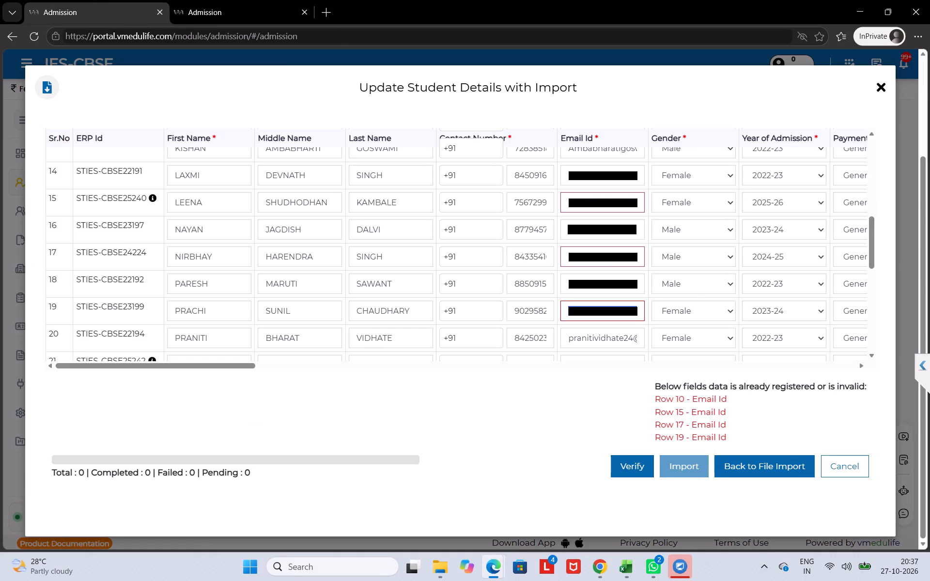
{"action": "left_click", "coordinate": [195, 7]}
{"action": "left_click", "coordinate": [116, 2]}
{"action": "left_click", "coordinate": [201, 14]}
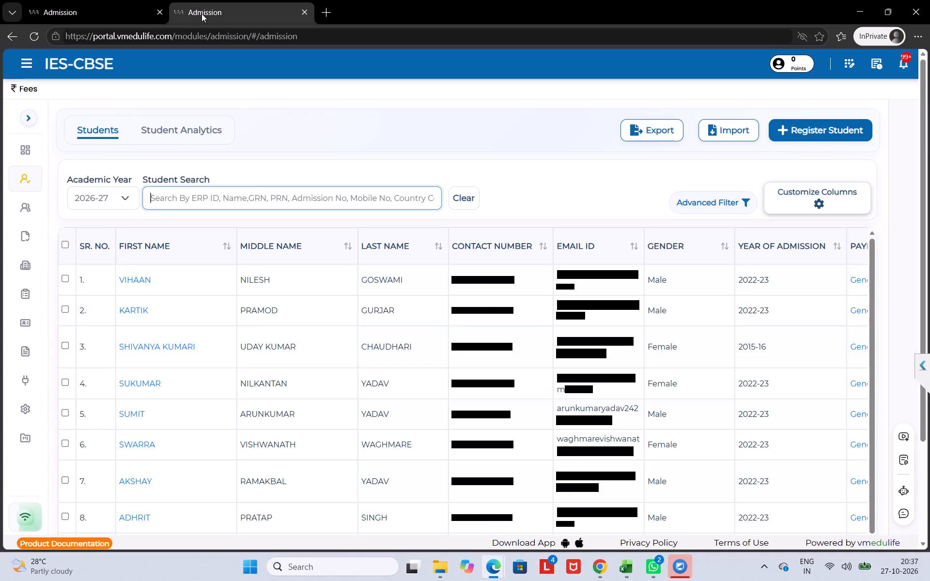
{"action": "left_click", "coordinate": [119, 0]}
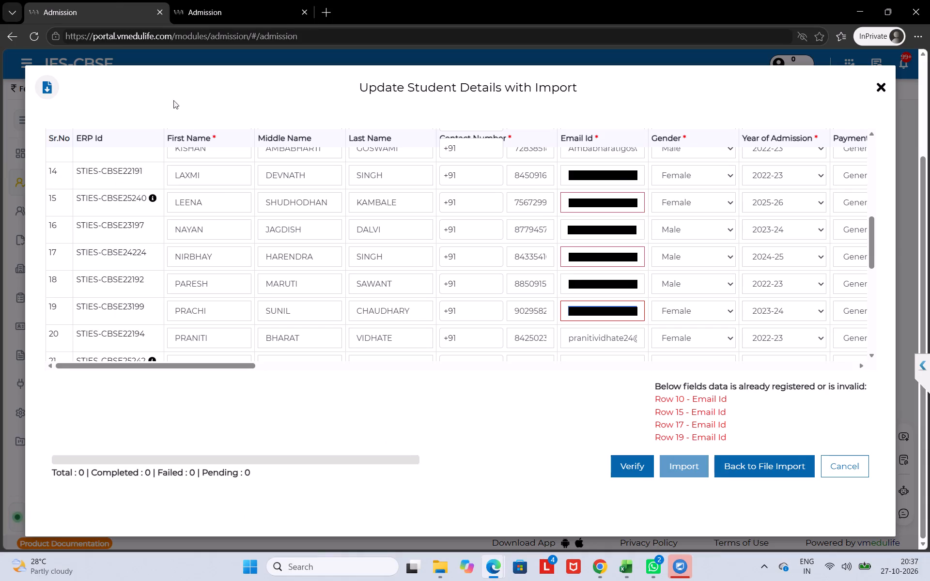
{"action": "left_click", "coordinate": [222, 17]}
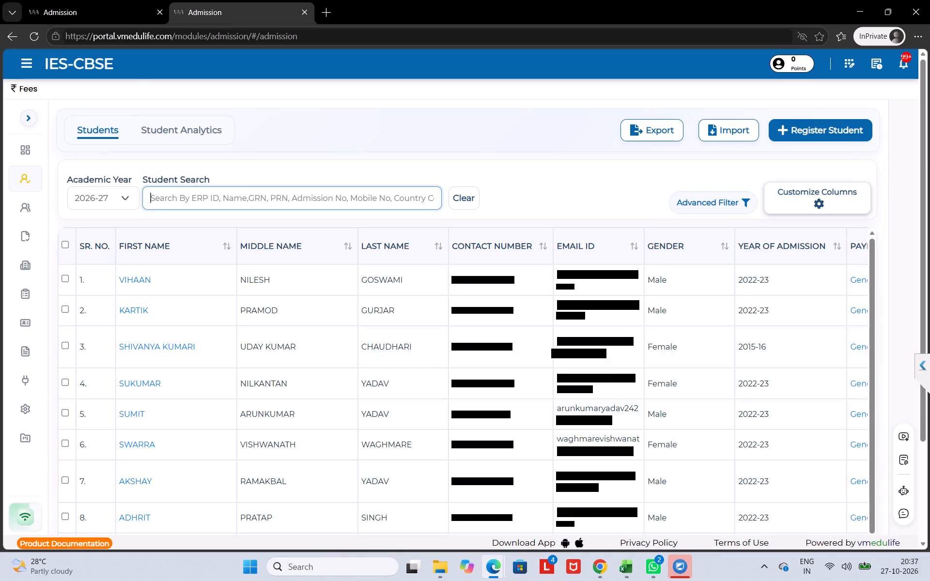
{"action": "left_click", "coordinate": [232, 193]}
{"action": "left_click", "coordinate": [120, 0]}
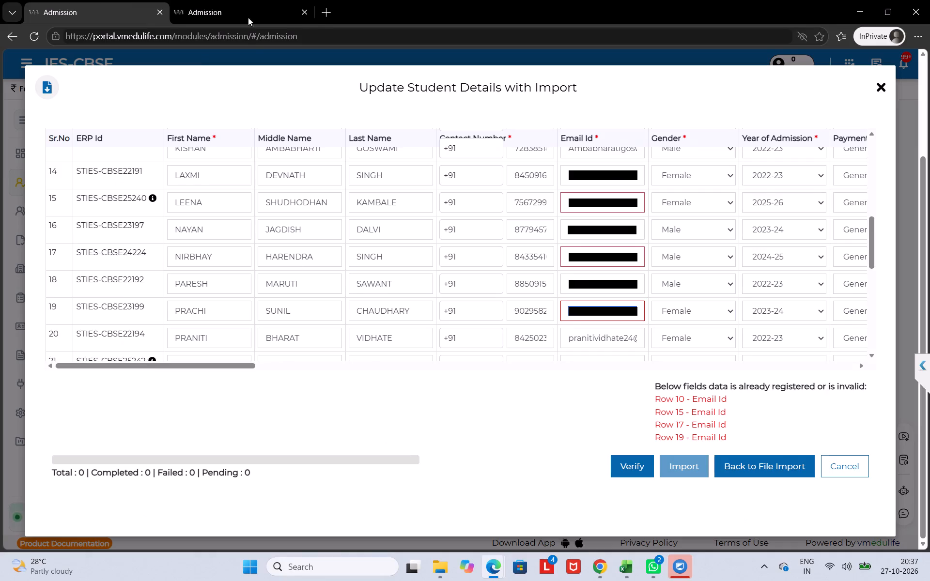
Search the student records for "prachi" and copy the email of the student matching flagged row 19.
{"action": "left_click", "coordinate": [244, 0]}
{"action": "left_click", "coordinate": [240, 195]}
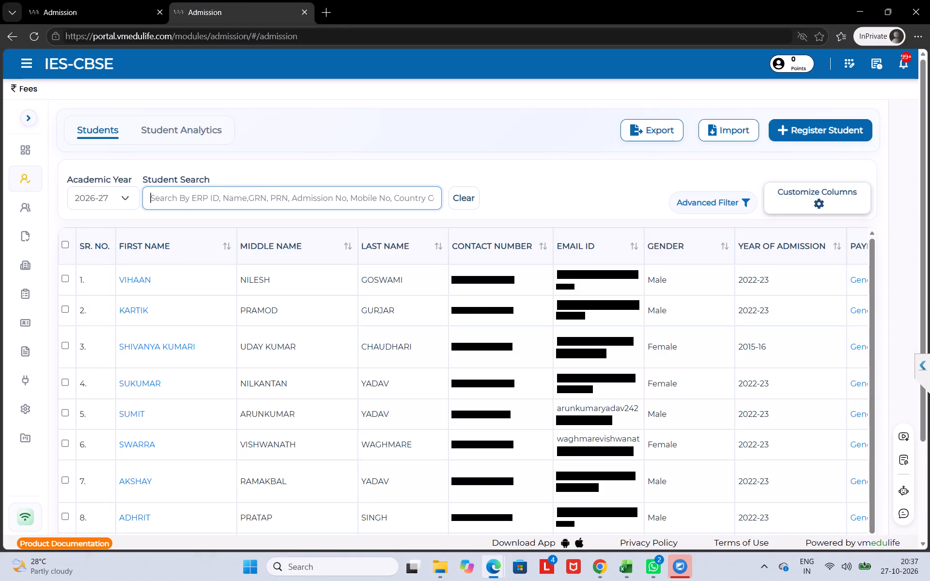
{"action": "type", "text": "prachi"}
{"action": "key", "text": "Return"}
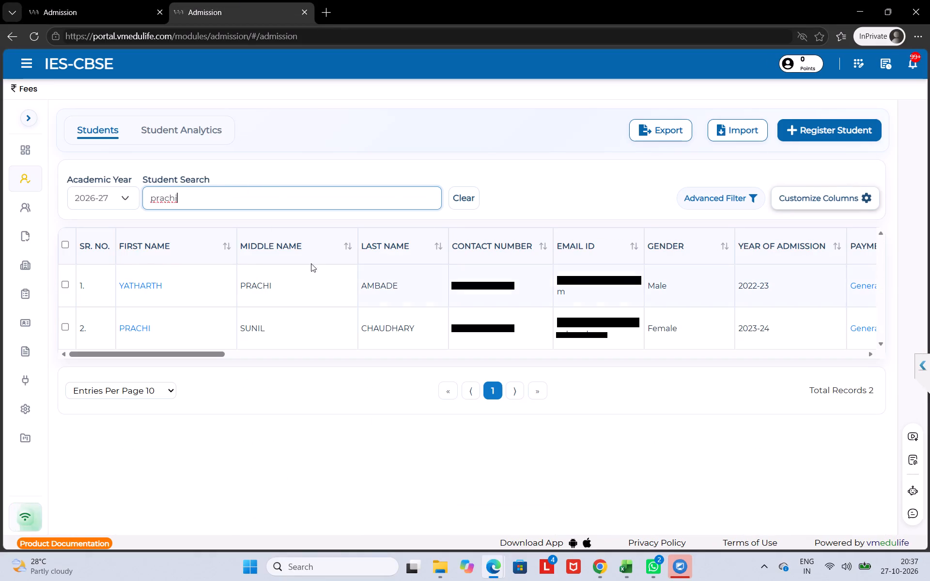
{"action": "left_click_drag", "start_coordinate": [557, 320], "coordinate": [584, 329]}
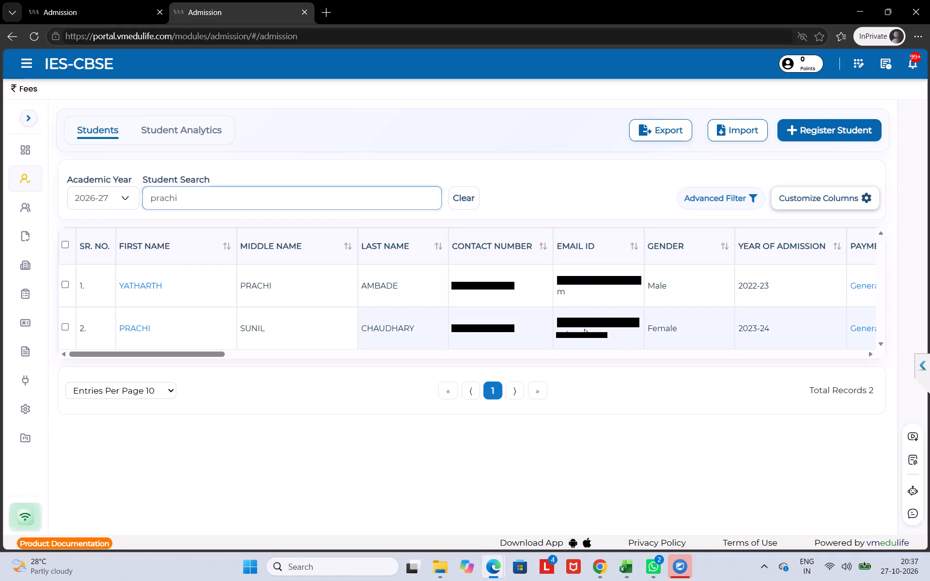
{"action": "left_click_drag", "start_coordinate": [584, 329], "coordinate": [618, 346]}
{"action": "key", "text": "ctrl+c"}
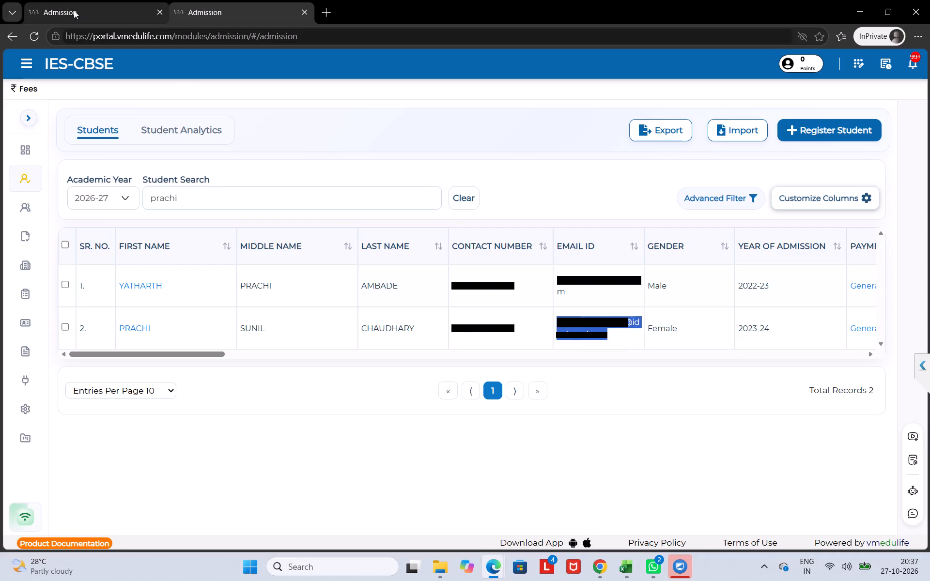
Copy the Email Id from row 19 of the import and search the student records for it.
{"action": "left_click", "coordinate": [74, 11]}
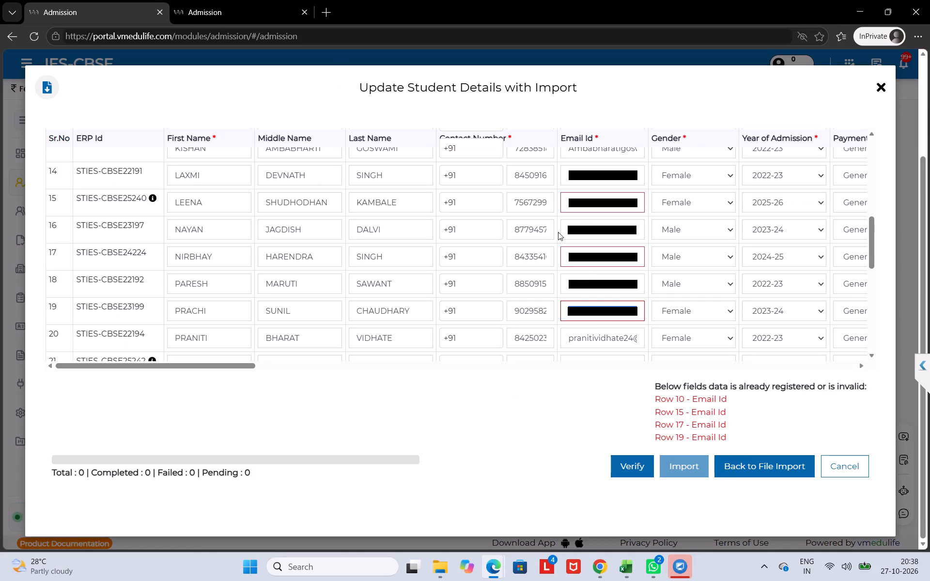
{"action": "left_click", "coordinate": [568, 311]}
{"action": "left_click_drag", "start_coordinate": [568, 311], "coordinate": [681, 311]}
{"action": "key", "text": "ctrl+c"}
{"action": "left_click", "coordinate": [230, 0]}
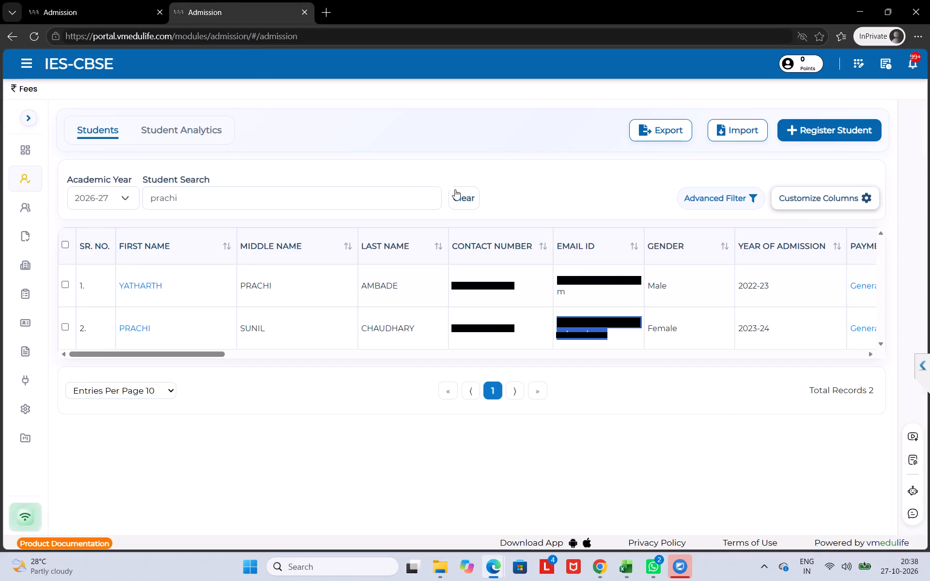
{"action": "left_click", "coordinate": [456, 192]}
{"action": "left_click", "coordinate": [368, 193]}
{"action": "key", "text": "ctrl+v"}
{"action": "key", "text": "Return"}
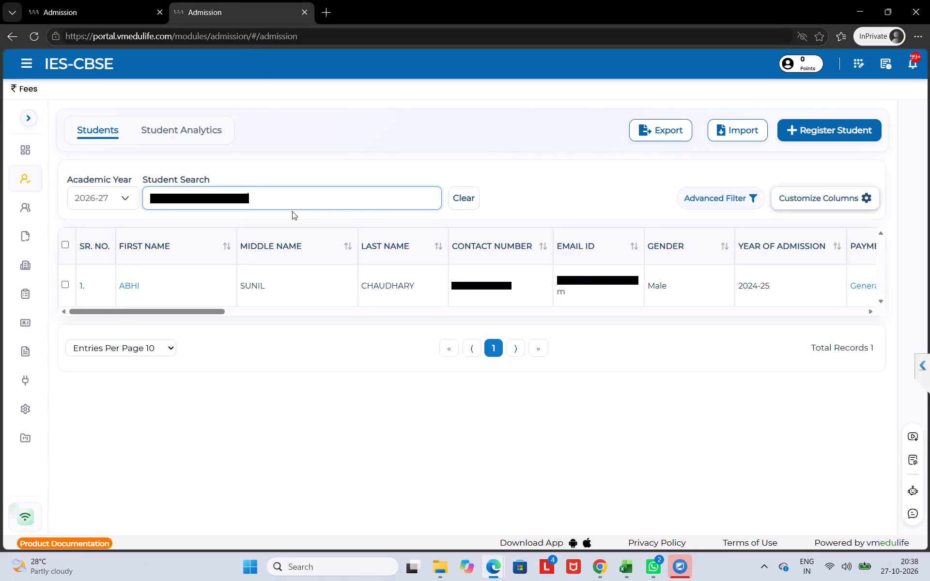
Search the student records for "prachi" and replace row 19's Email Id in the import with the email from the matching record.
{"action": "left_click_drag", "start_coordinate": [288, 206], "coordinate": [85, 202]}
{"action": "key", "text": "BackSpace"}
{"action": "type", "text": "prachi"}
{"action": "key", "text": "Return"}
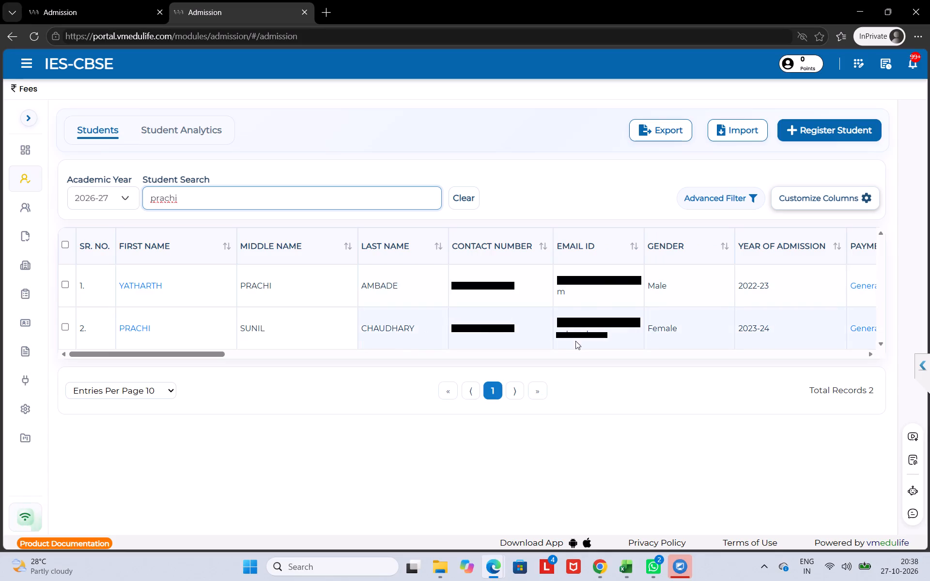
{"action": "left_click_drag", "start_coordinate": [557, 320], "coordinate": [608, 342]}
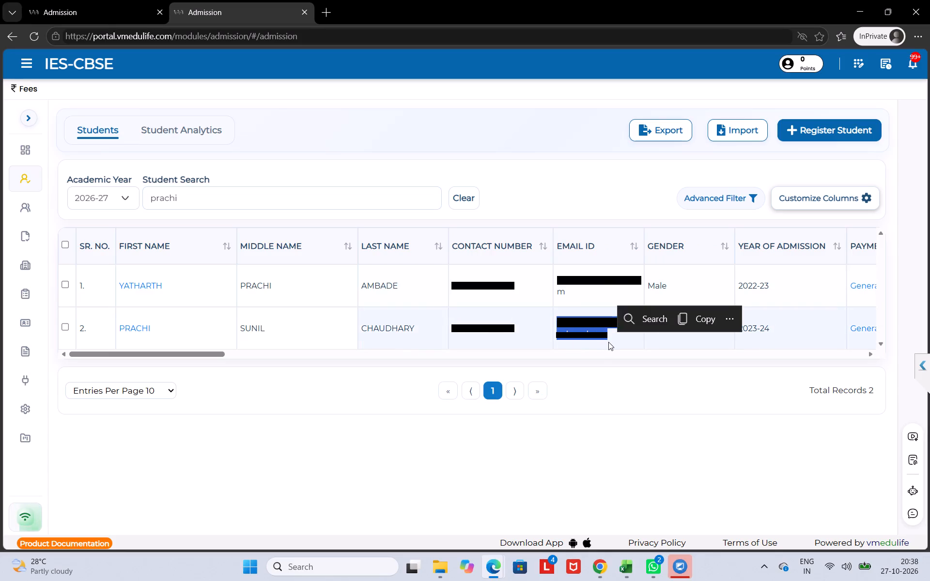
{"action": "key", "text": "ctrl+c"}
{"action": "left_click", "coordinate": [111, 3]}
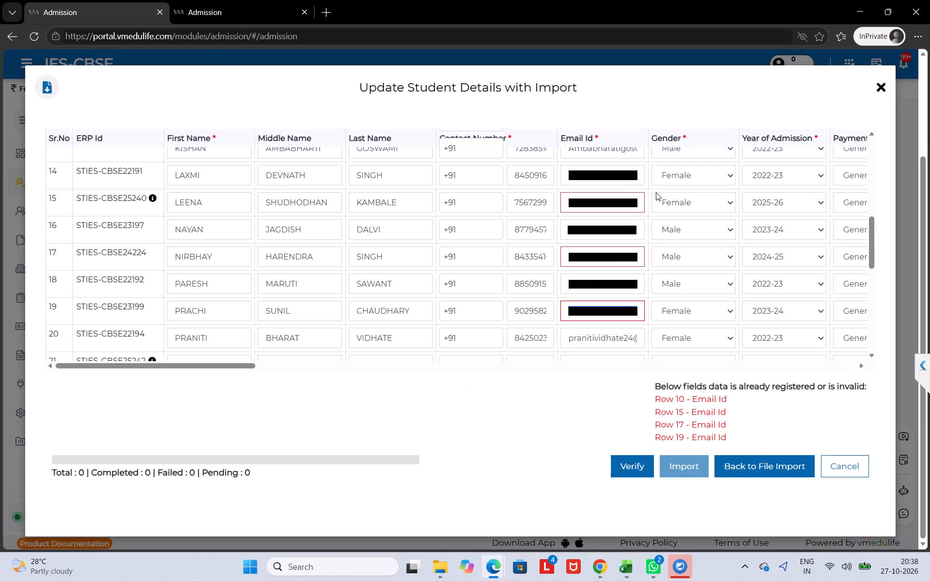
{"action": "key", "text": "BackSpace"}
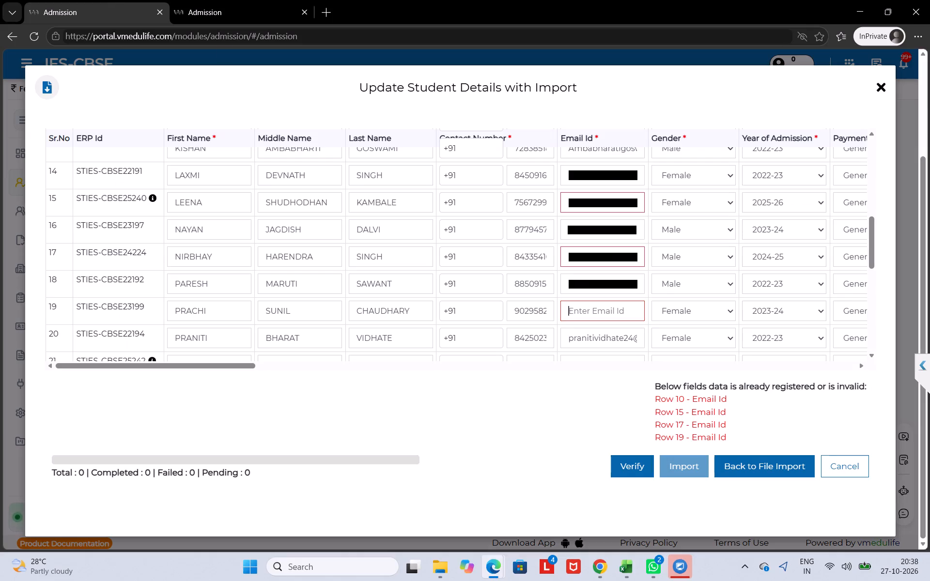
{"action": "left_click", "coordinate": [578, 308]}
{"action": "key", "text": "ctrl+v"}
Verify the student details import data again.
{"action": "scroll", "coordinate": [573, 282], "scroll_direction": "down", "scroll_amount": 1}
{"action": "left_click", "coordinate": [632, 474]}
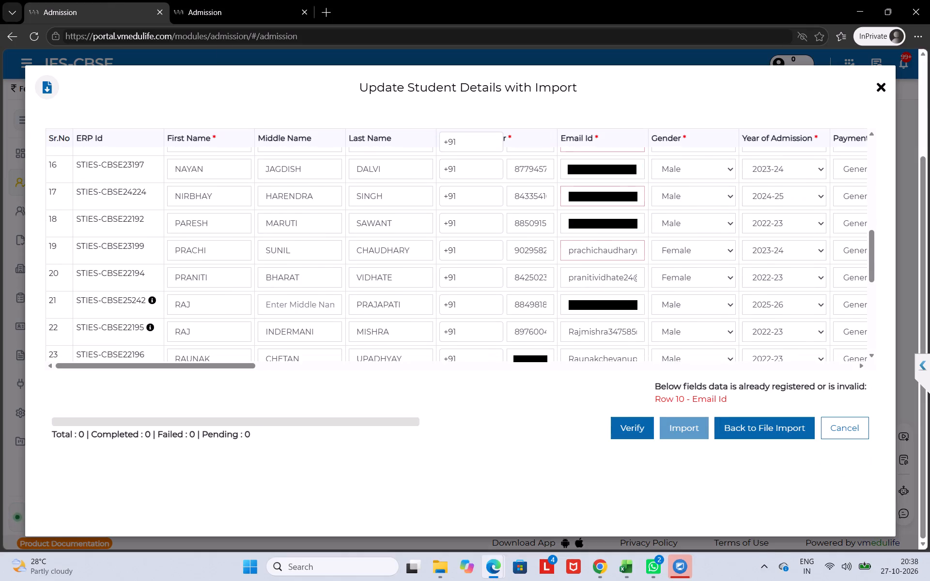
Copy the flagged Email Id from row 10 of the import and search the student records for it.
{"action": "scroll", "coordinate": [563, 227], "scroll_direction": "up", "scroll_amount": 1}
{"action": "scroll", "coordinate": [612, 300], "scroll_direction": "up", "scroll_amount": 4}
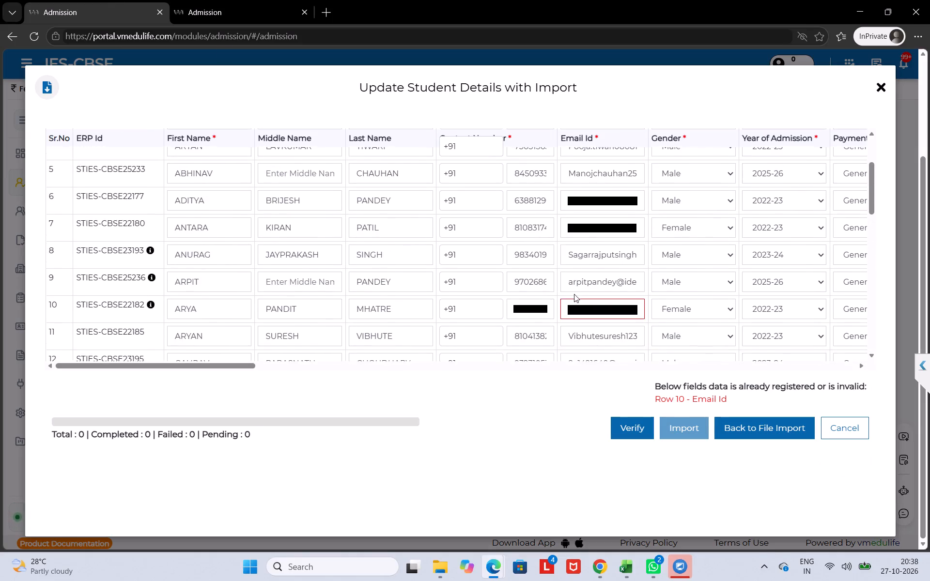
{"action": "left_click_drag", "start_coordinate": [564, 311], "coordinate": [698, 307]}
{"action": "key", "text": "ctrl+c"}
{"action": "left_click", "coordinate": [205, 0]}
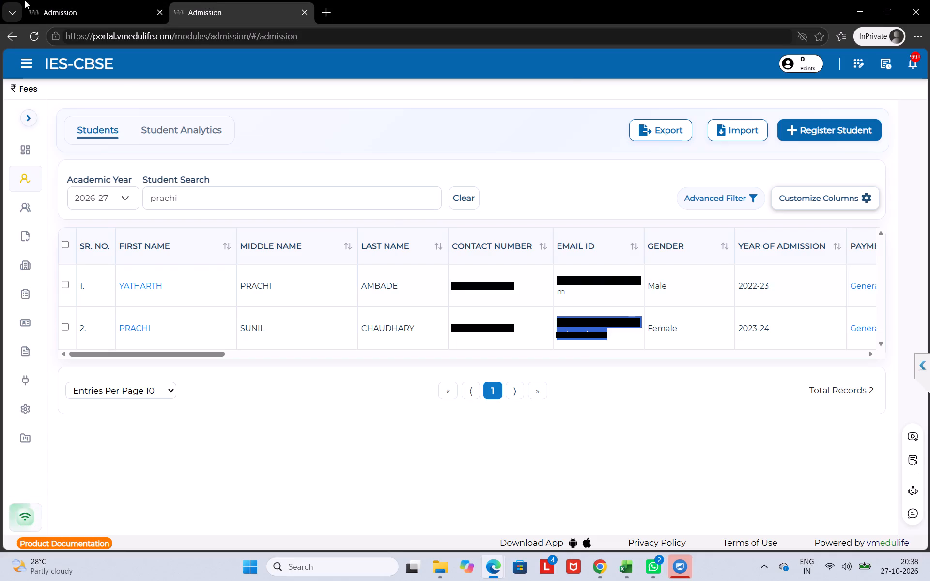
{"action": "left_click", "coordinate": [90, 0]}
{"action": "left_click", "coordinate": [223, 0]}
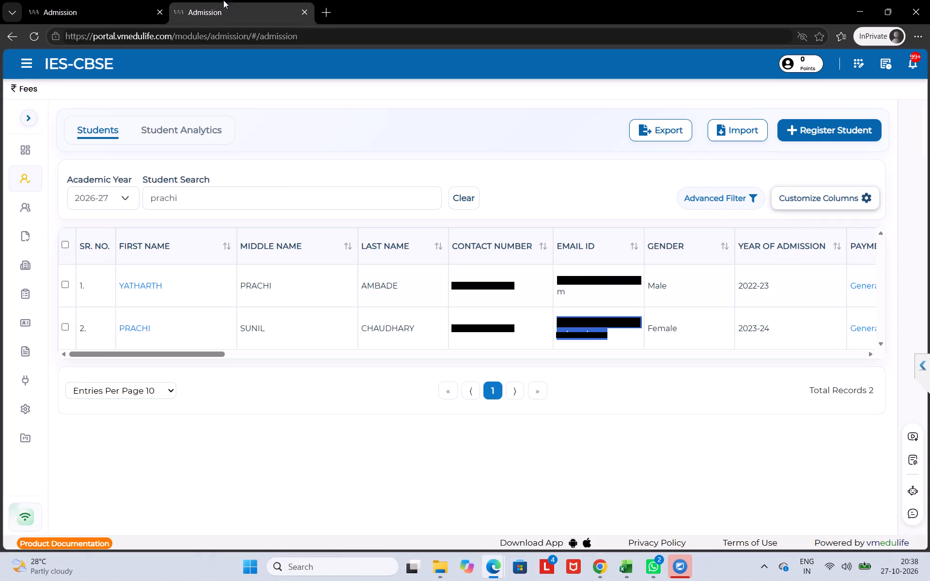
{"action": "left_click", "coordinate": [470, 195]}
{"action": "left_click", "coordinate": [309, 199]}
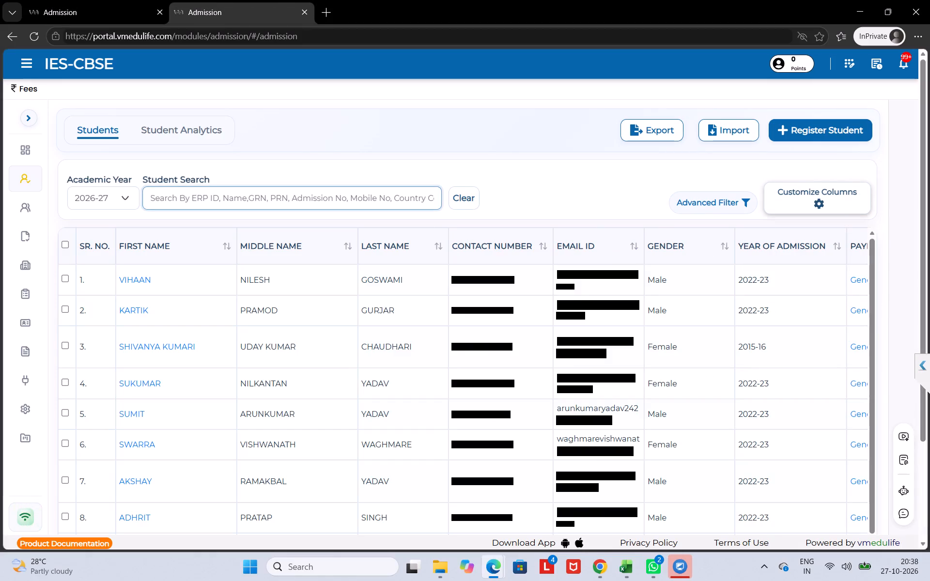
{"action": "key", "text": "ctrl+v"}
{"action": "key", "text": "Return"}
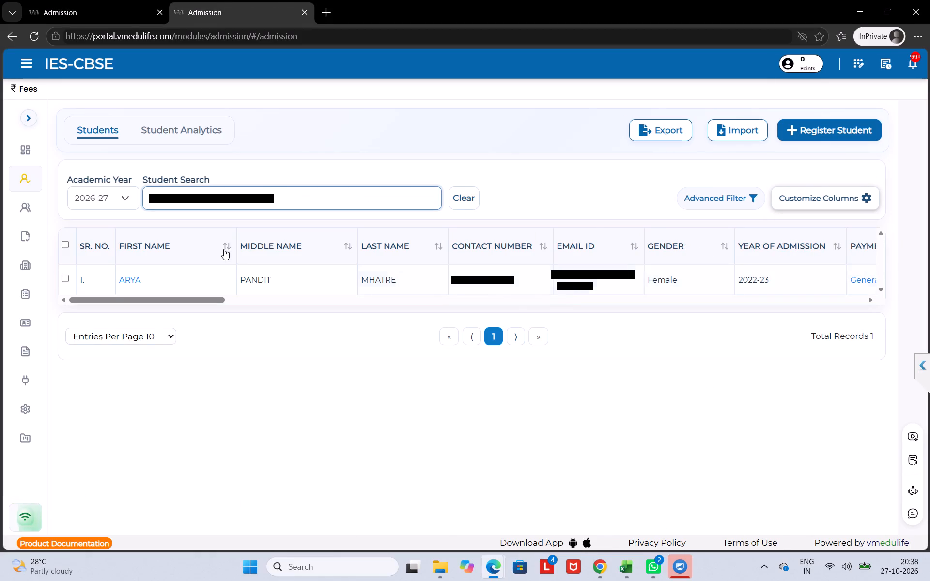
Compare row 10's details in the import with the student record found by its email.
{"action": "left_click", "coordinate": [69, 14]}
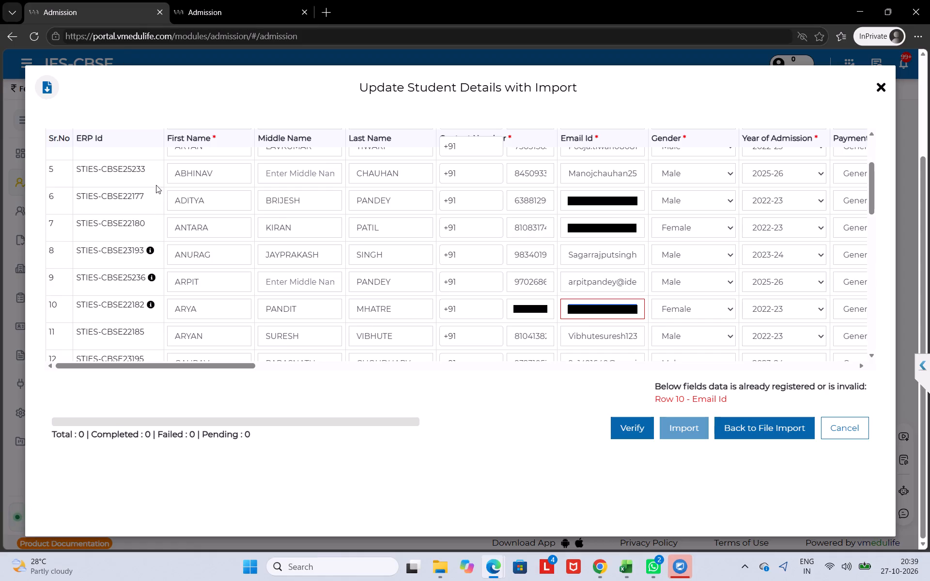
{"action": "left_click", "coordinate": [232, 11]}
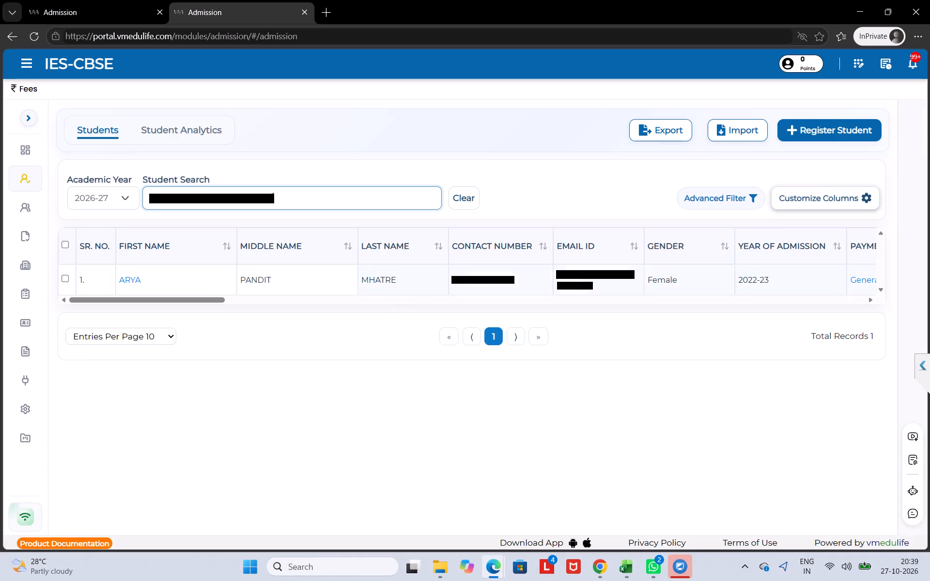
{"action": "left_click", "coordinate": [115, 11]}
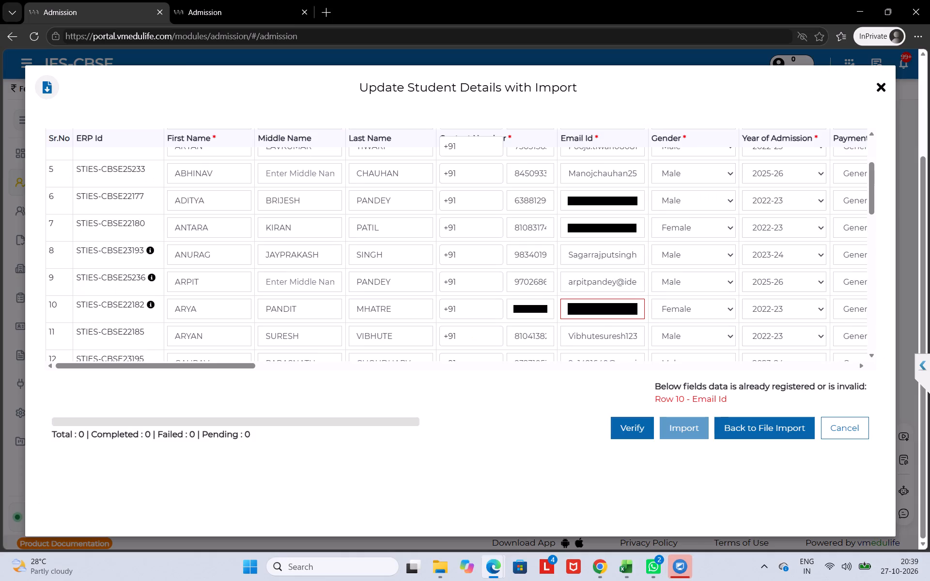
{"action": "left_click", "coordinate": [256, 0]}
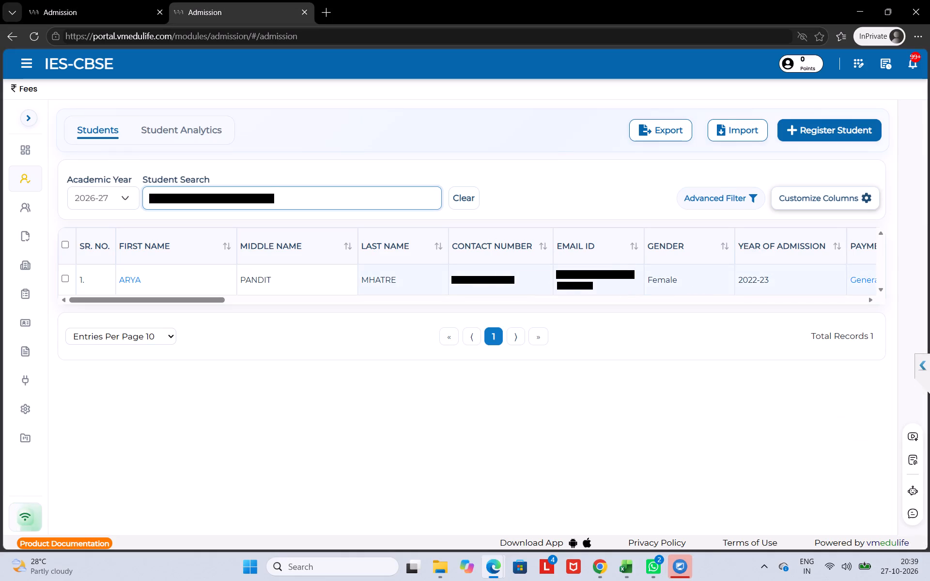
{"action": "left_click", "coordinate": [105, 13]}
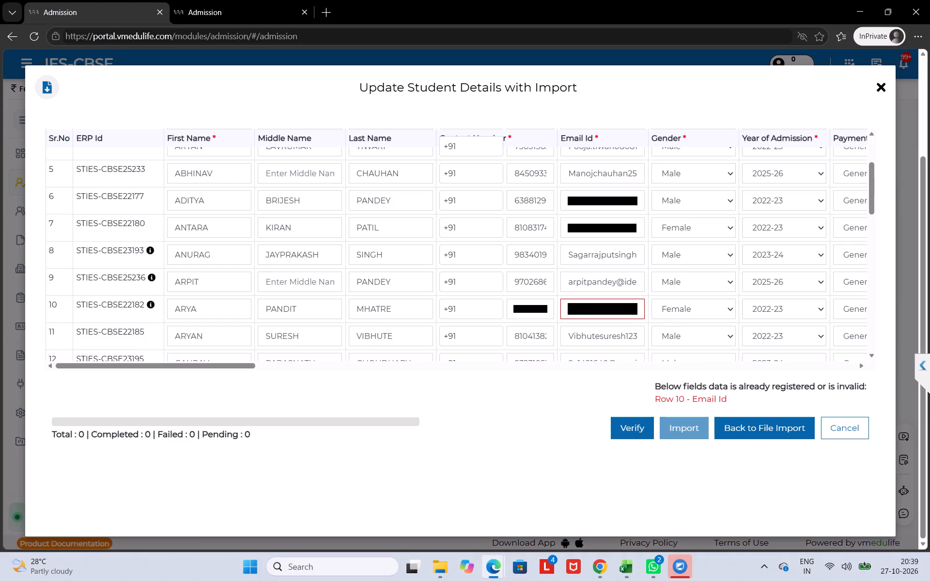
{"action": "left_click", "coordinate": [241, 0]}
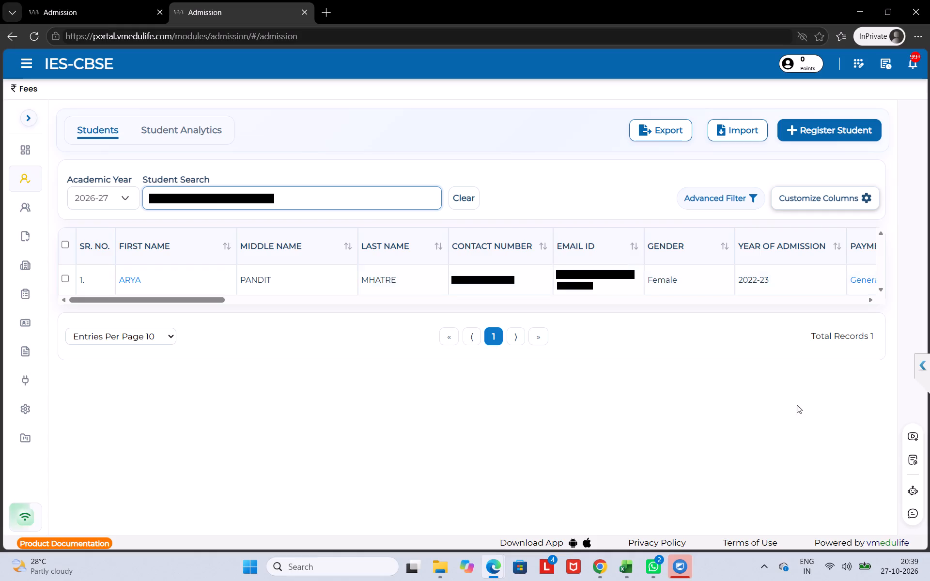
{"action": "left_click", "coordinate": [93, 0]}
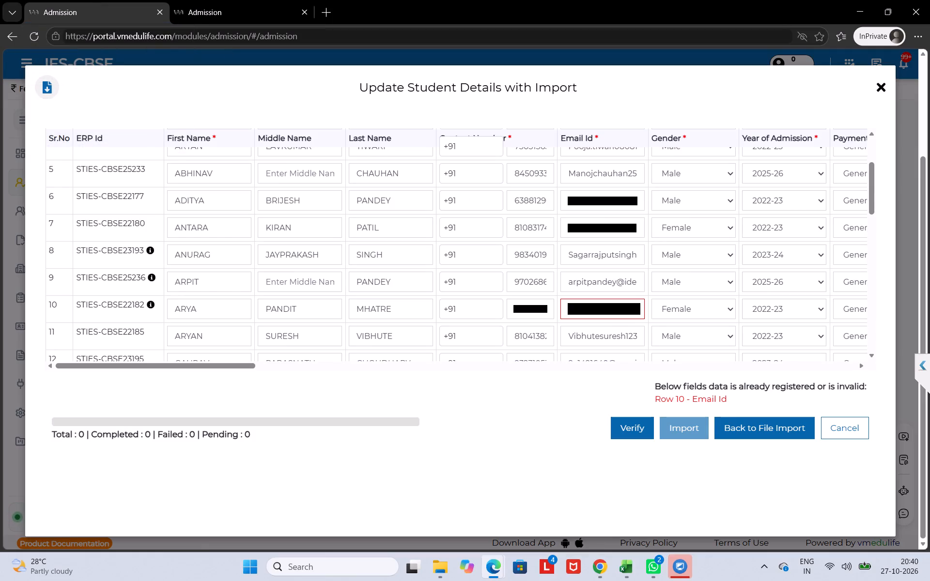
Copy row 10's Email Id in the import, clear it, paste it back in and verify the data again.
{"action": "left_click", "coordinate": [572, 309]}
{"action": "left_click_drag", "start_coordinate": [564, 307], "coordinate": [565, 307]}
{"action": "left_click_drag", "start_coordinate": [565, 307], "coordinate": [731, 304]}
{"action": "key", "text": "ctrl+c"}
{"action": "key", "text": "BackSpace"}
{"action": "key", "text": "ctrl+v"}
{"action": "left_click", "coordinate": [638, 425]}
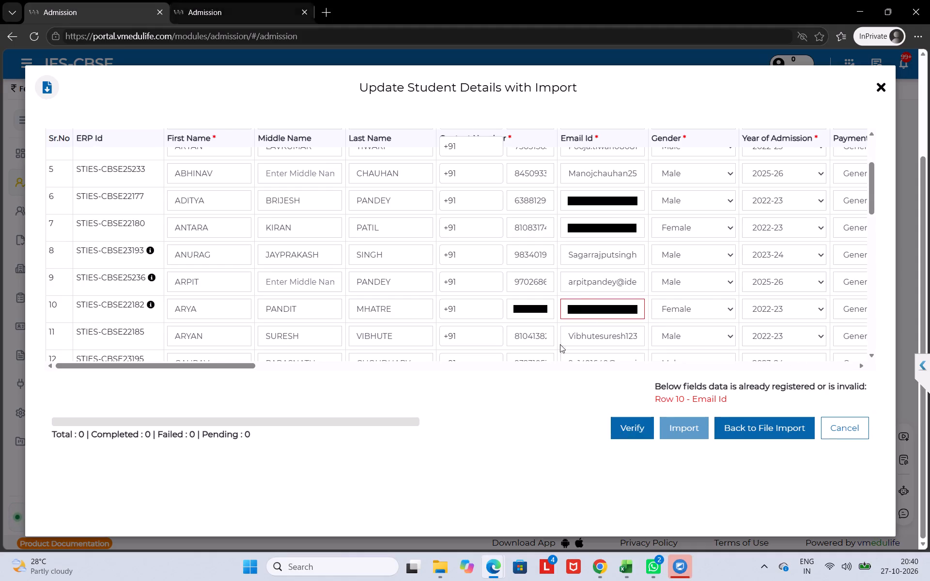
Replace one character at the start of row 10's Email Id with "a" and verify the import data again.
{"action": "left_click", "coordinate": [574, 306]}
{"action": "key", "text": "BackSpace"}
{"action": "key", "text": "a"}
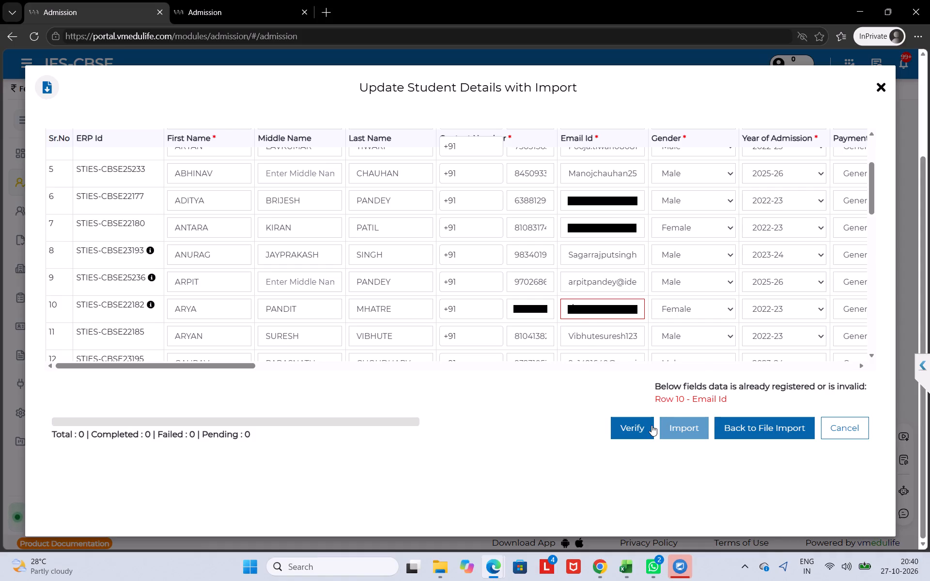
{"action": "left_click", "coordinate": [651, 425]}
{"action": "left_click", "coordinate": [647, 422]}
Open the student record found by row 10's email for updating, delete one character from its Email ID and save the record.
{"action": "left_click", "coordinate": [209, 10]}
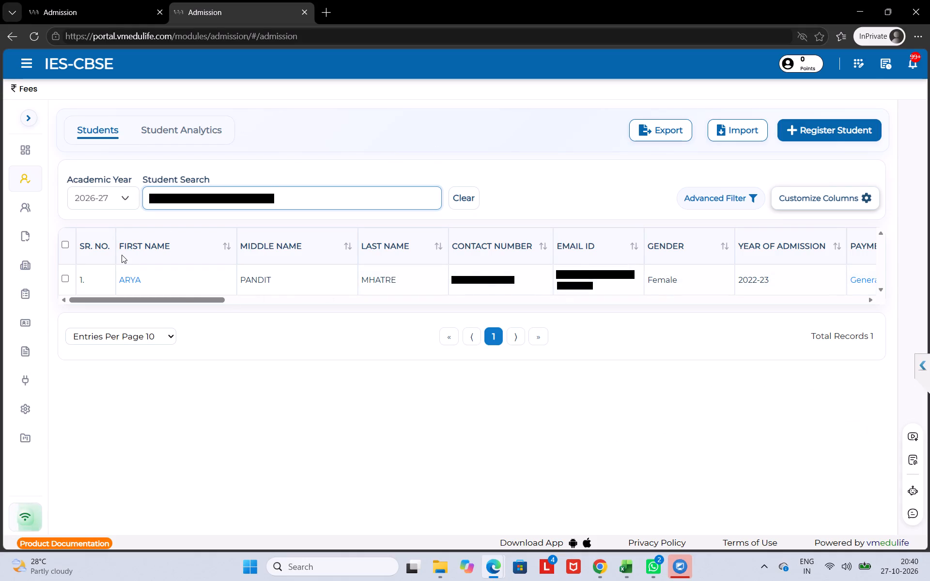
{"action": "left_click", "coordinate": [67, 282]}
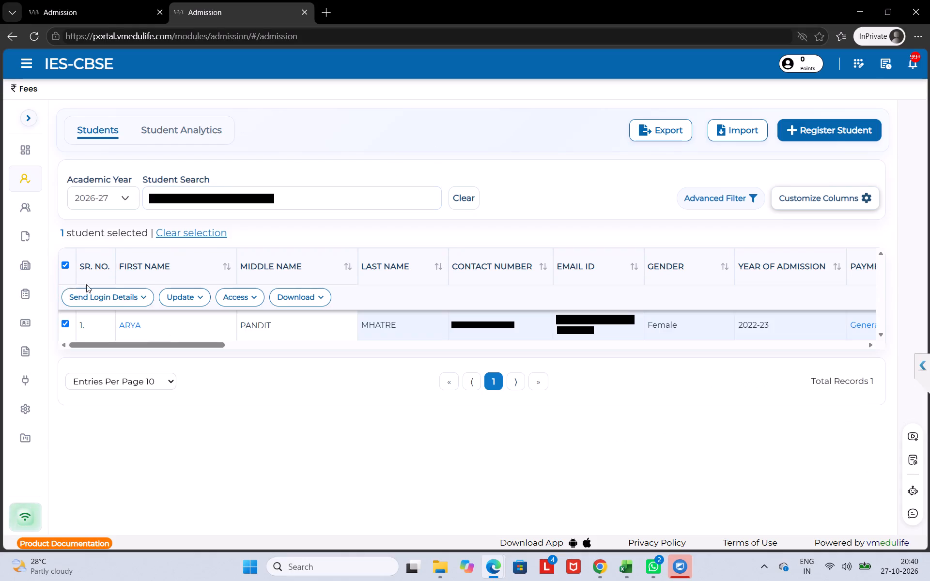
{"action": "left_click", "coordinate": [185, 299]}
{"action": "left_click", "coordinate": [194, 294]}
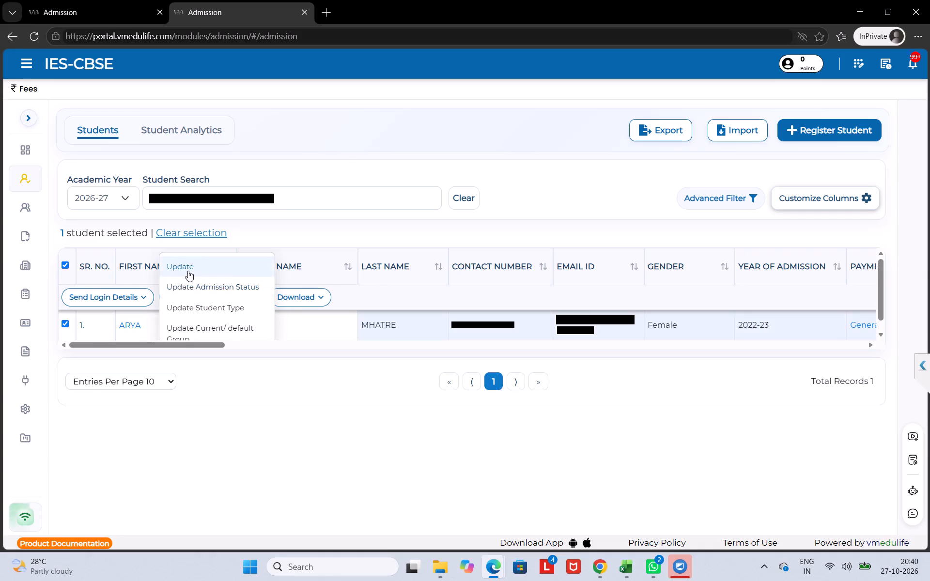
{"action": "left_click", "coordinate": [187, 269]}
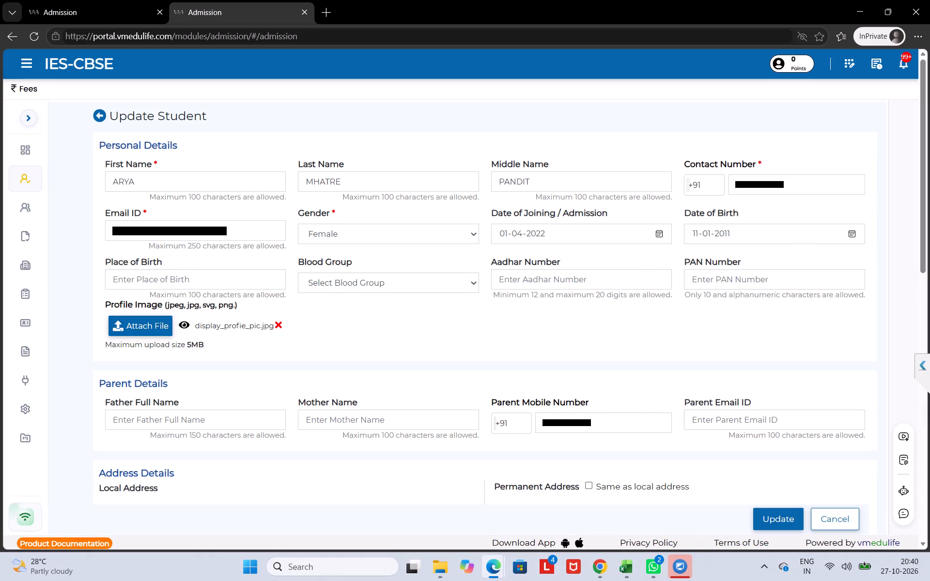
{"action": "left_click", "coordinate": [172, 233]}
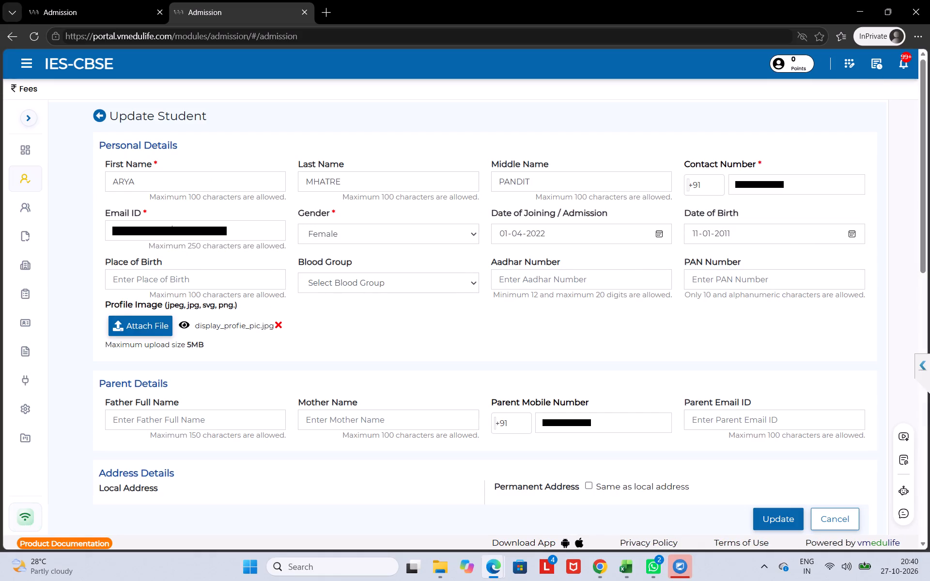
{"action": "key", "text": "BackSpace"}
{"action": "left_click", "coordinate": [792, 520]}
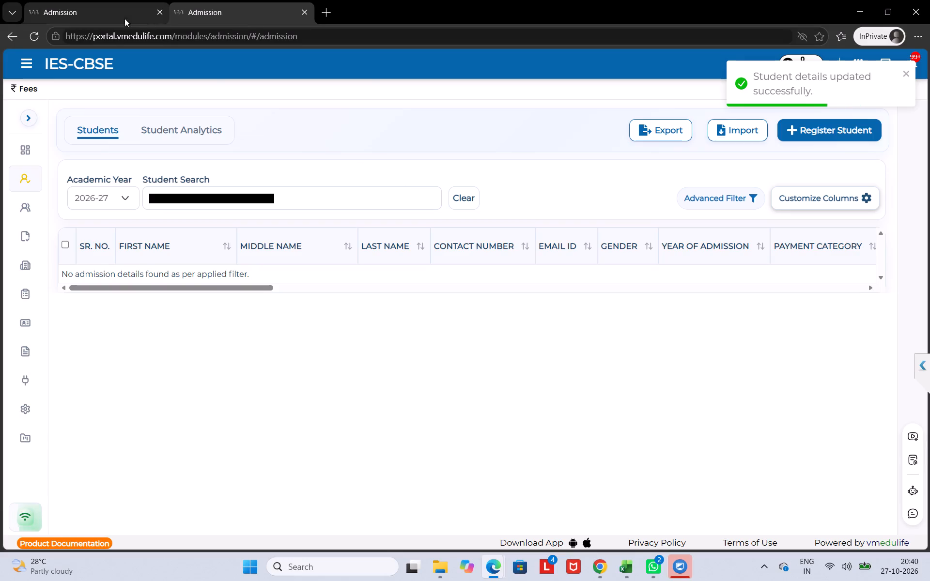
Copy the email from the student search and replace row 10's Email Id in the import with it.
{"action": "left_click_drag", "start_coordinate": [284, 196], "coordinate": [265, 195]}
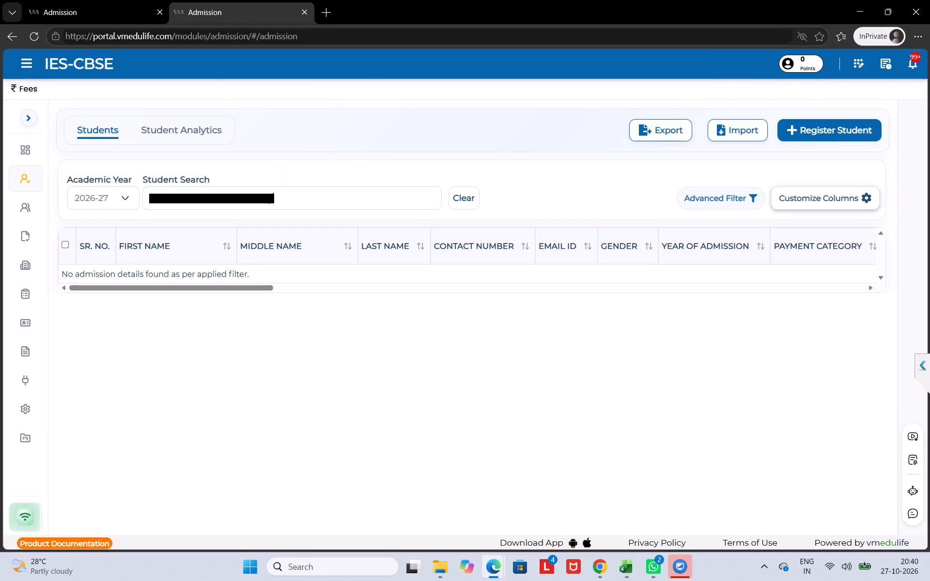
{"action": "left_click_drag", "start_coordinate": [265, 195], "coordinate": [193, 180]}
{"action": "double_click", "coordinate": [282, 197]}
{"action": "left_click_drag", "start_coordinate": [282, 197], "coordinate": [162, 191]}
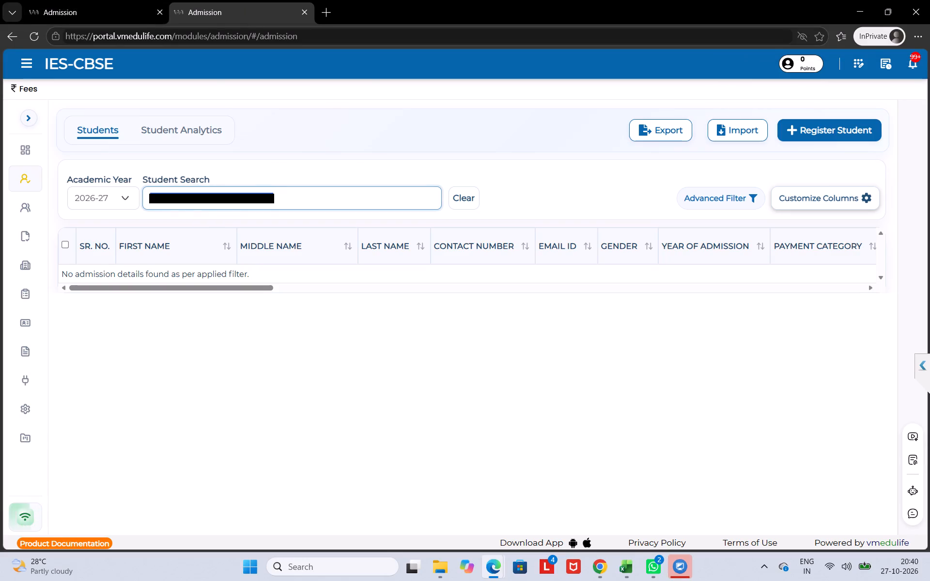
{"action": "key", "text": "ctrl+c"}
{"action": "left_click", "coordinate": [74, 0]}
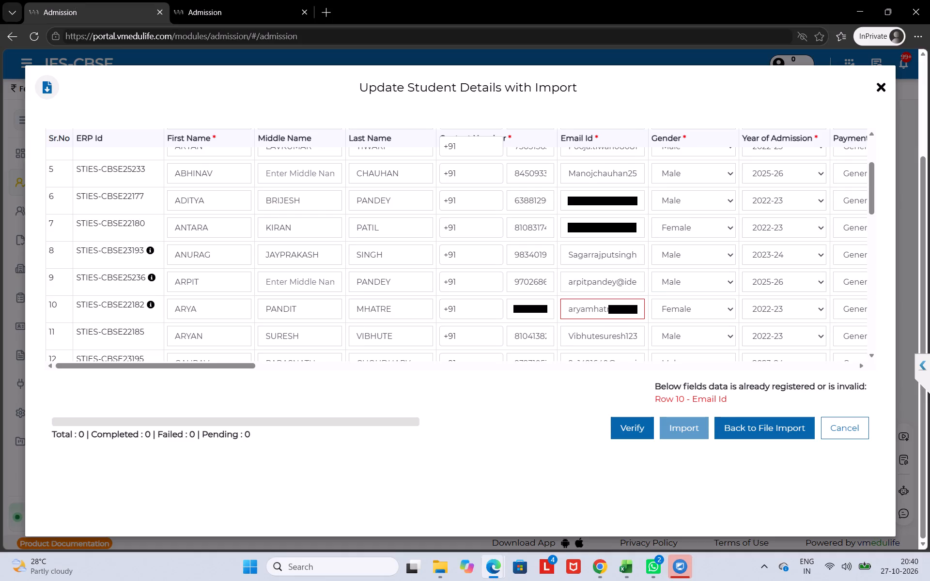
{"action": "left_click_drag", "start_coordinate": [568, 310], "coordinate": [664, 305]}
{"action": "key", "text": "BackSpace"}
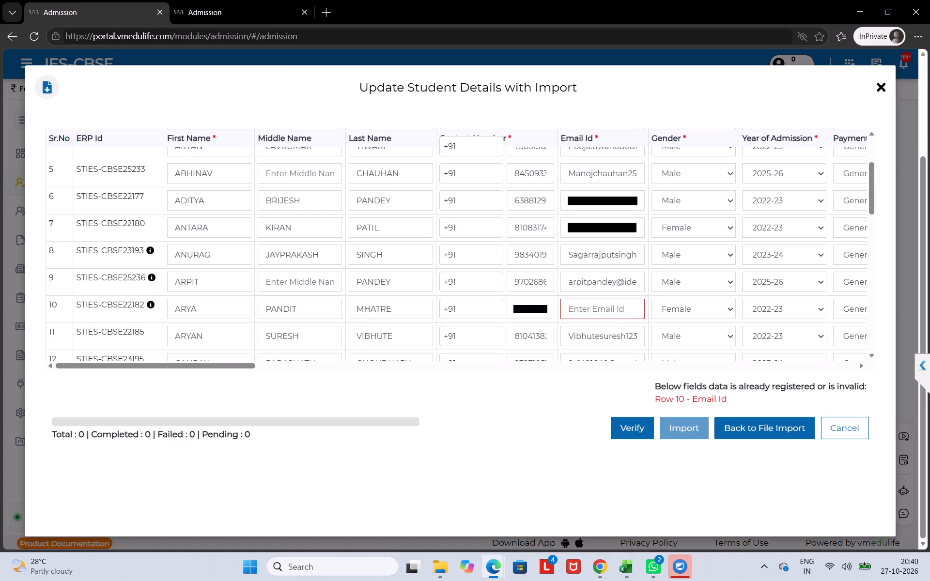
{"action": "key", "text": "ctrl+v"}
Verify the student details data and import it.
{"action": "left_click", "coordinate": [628, 423]}
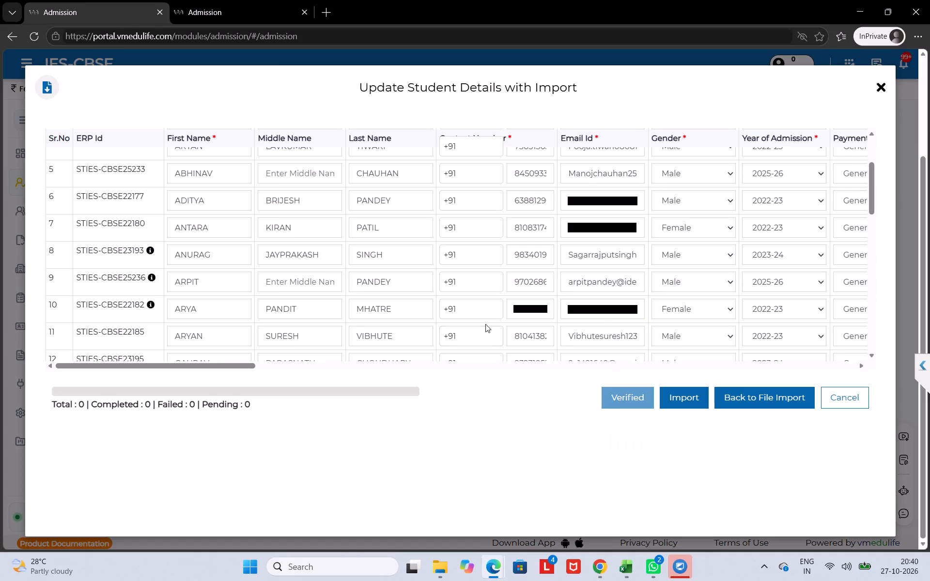
{"action": "left_click", "coordinate": [687, 403]}
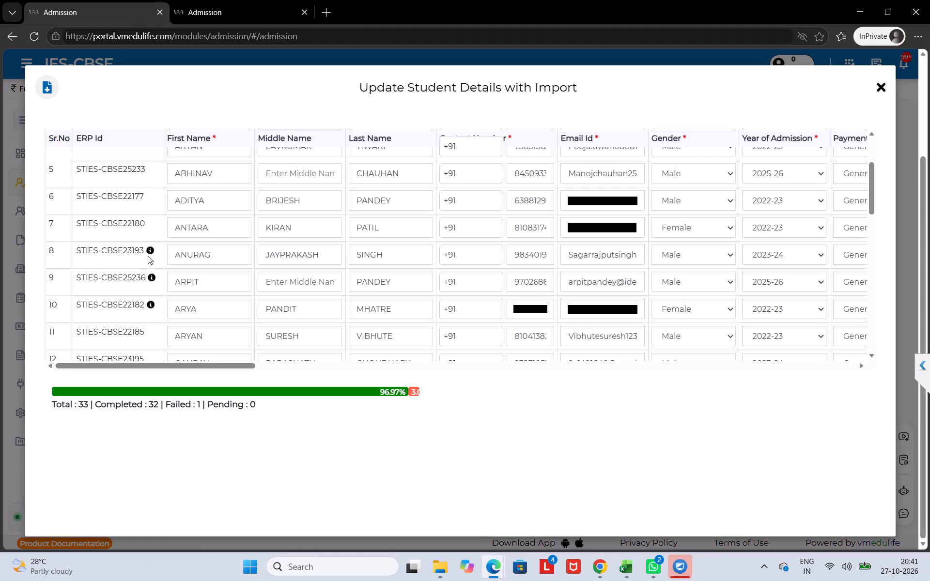
Look through the import table's rows and columns, including the rows marked with info icons, for import problems, and close the import window.
{"action": "scroll", "coordinate": [150, 250], "scroll_direction": "down", "scroll_amount": 18}
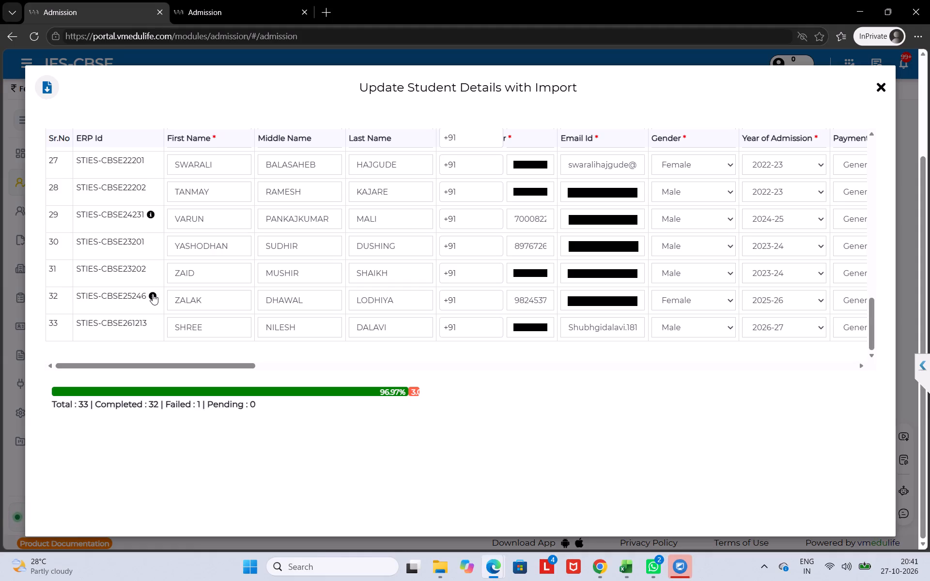
{"action": "left_click_drag", "start_coordinate": [169, 366], "coordinate": [366, 369]}
{"action": "left_click", "coordinate": [366, 369]}
{"action": "left_click_drag", "start_coordinate": [366, 369], "coordinate": [476, 364]}
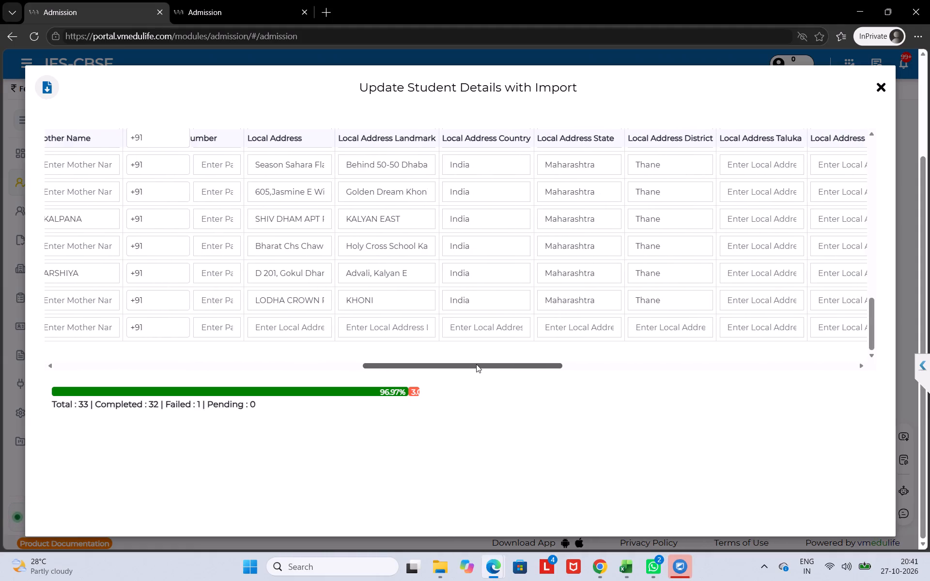
{"action": "left_click_drag", "start_coordinate": [476, 364], "coordinate": [0, 378]}
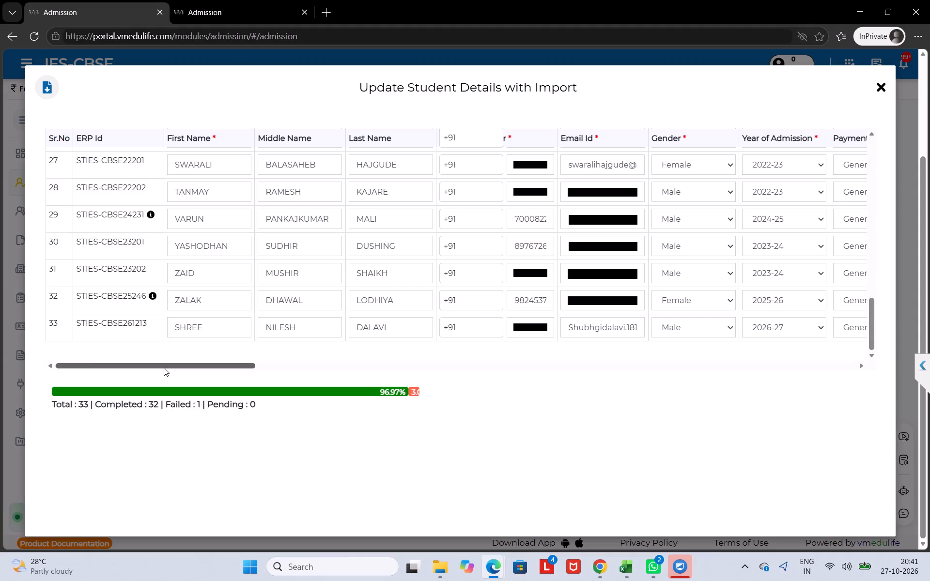
{"action": "left_click_drag", "start_coordinate": [164, 367], "coordinate": [457, 367]}
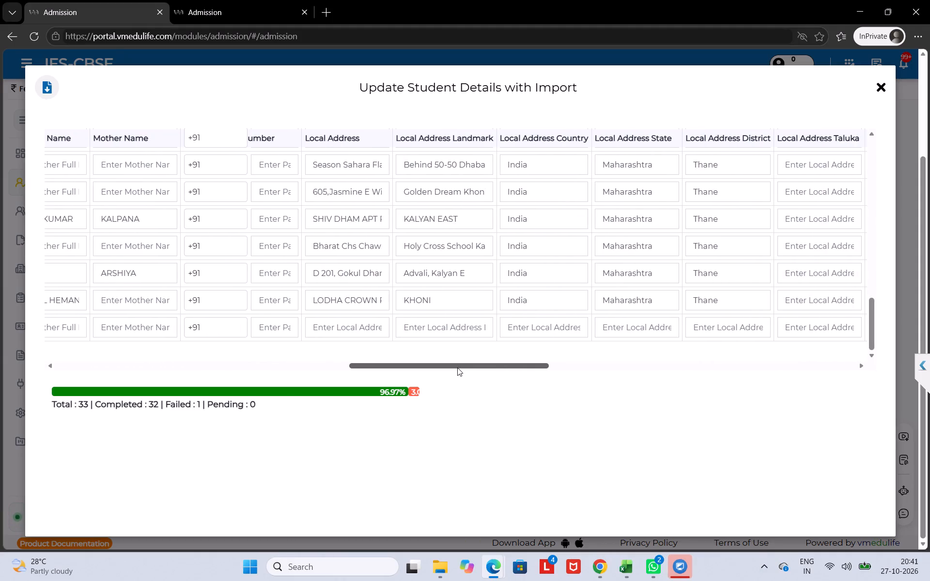
{"action": "left_click_drag", "start_coordinate": [457, 367], "coordinate": [105, 367]}
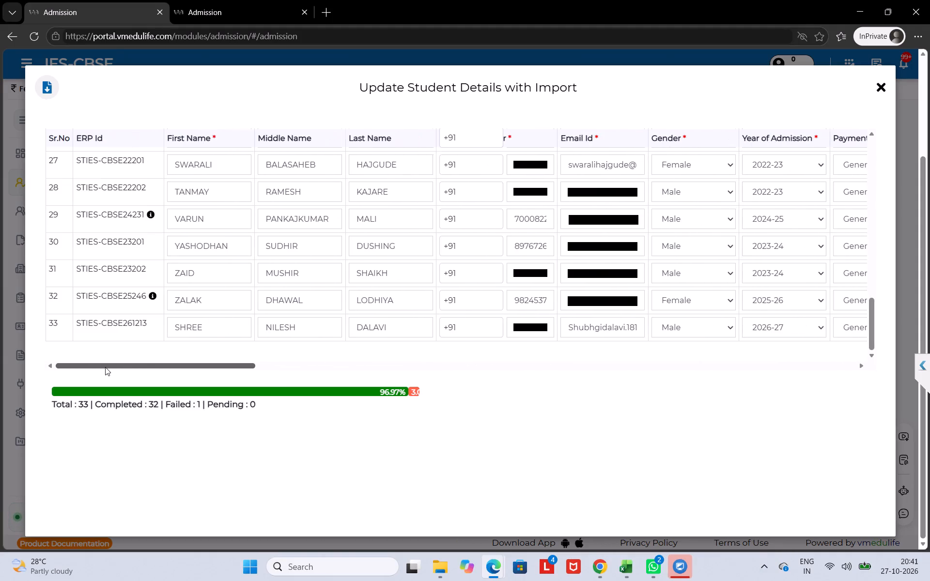
{"action": "left_click_drag", "start_coordinate": [105, 367], "coordinate": [184, 365]}
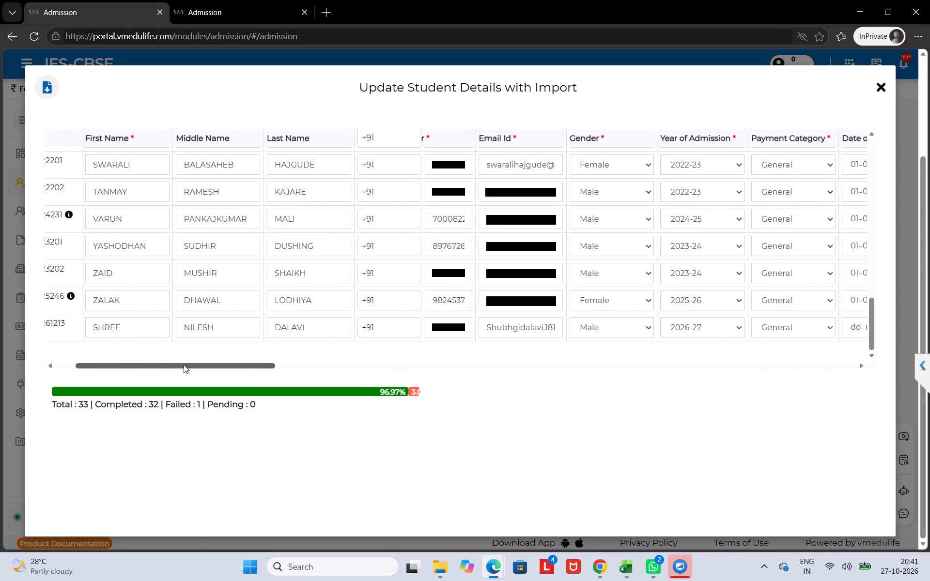
{"action": "left_click_drag", "start_coordinate": [184, 365], "coordinate": [454, 365]}
{"action": "left_click_drag", "start_coordinate": [515, 365], "coordinate": [532, 365]}
{"action": "scroll", "coordinate": [514, 315], "scroll_direction": "up", "scroll_amount": 2}
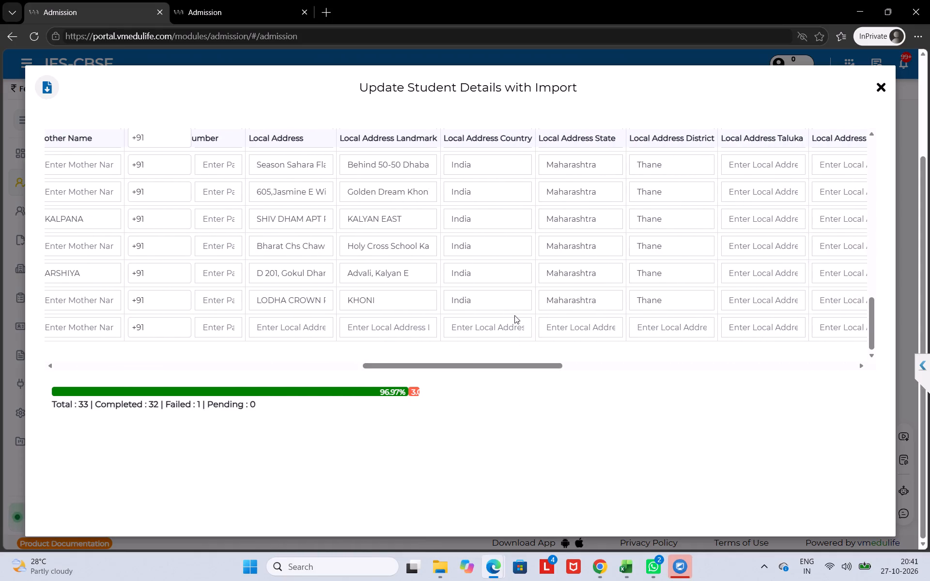
{"action": "scroll", "coordinate": [514, 315], "scroll_direction": "up", "scroll_amount": 14}
{"action": "left_click_drag", "start_coordinate": [488, 367], "coordinate": [289, 367]}
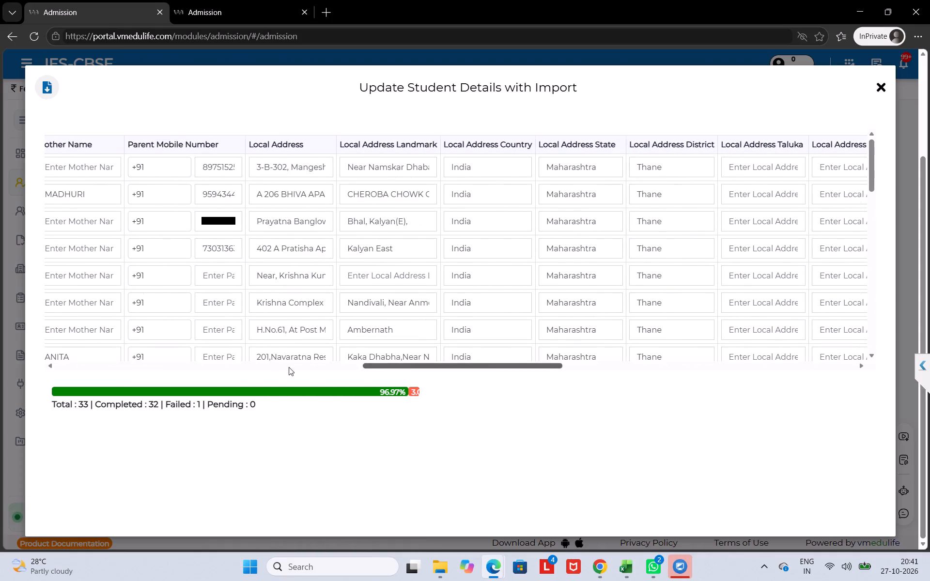
{"action": "left_click_drag", "start_coordinate": [289, 367], "coordinate": [40, 359]}
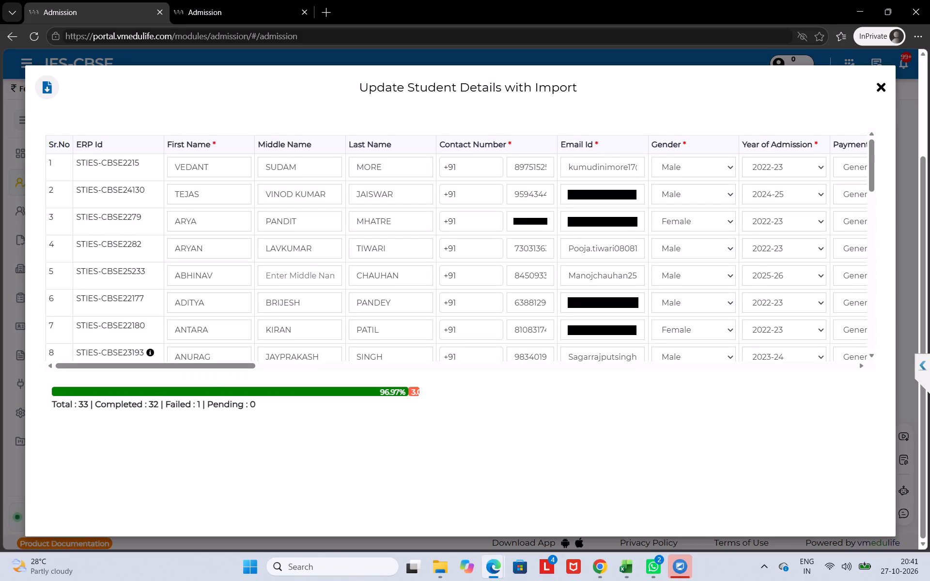
{"action": "scroll", "coordinate": [190, 335], "scroll_direction": "down", "scroll_amount": 1}
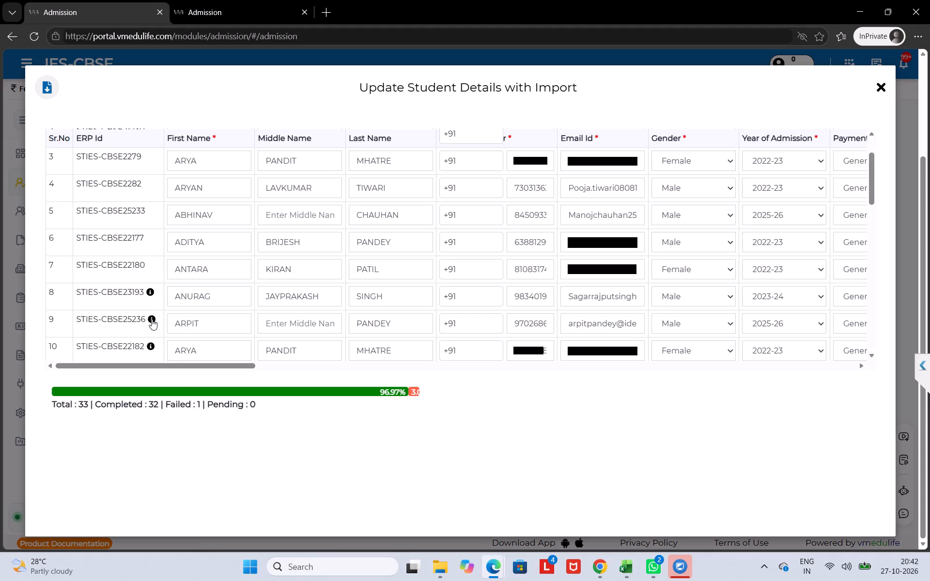
{"action": "left_click", "coordinate": [882, 85]}
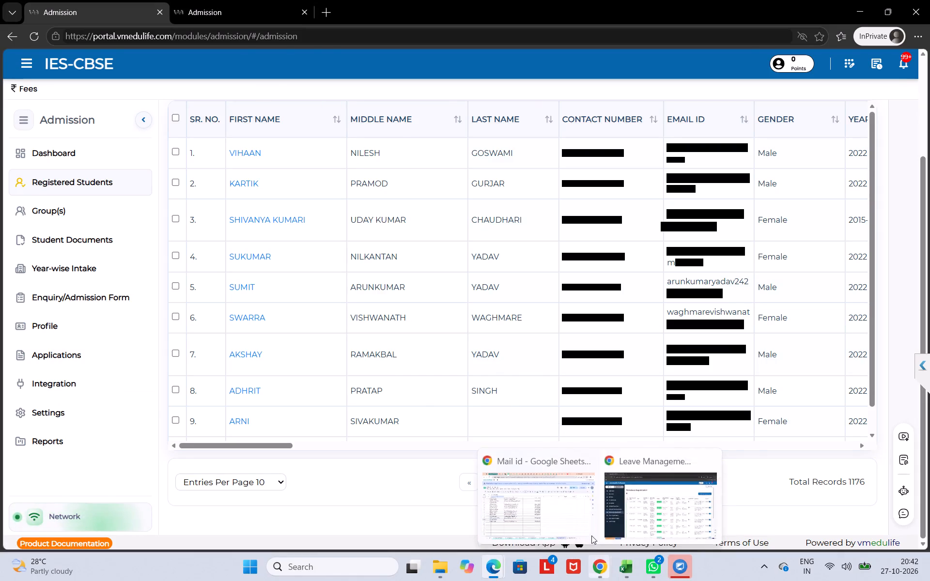
Switch to the "Mail id" spreadsheet in Google Sheets.
{"action": "left_click", "coordinate": [560, 522]}
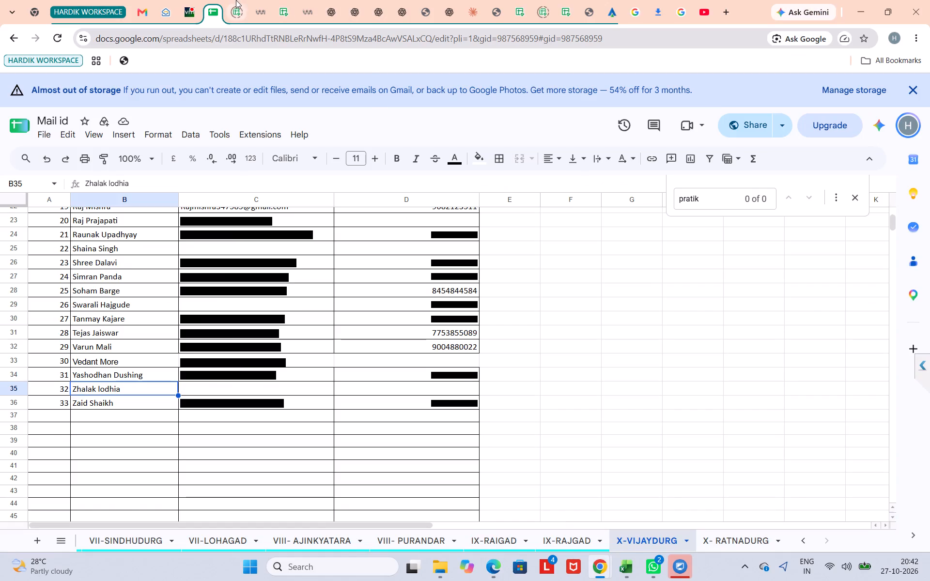